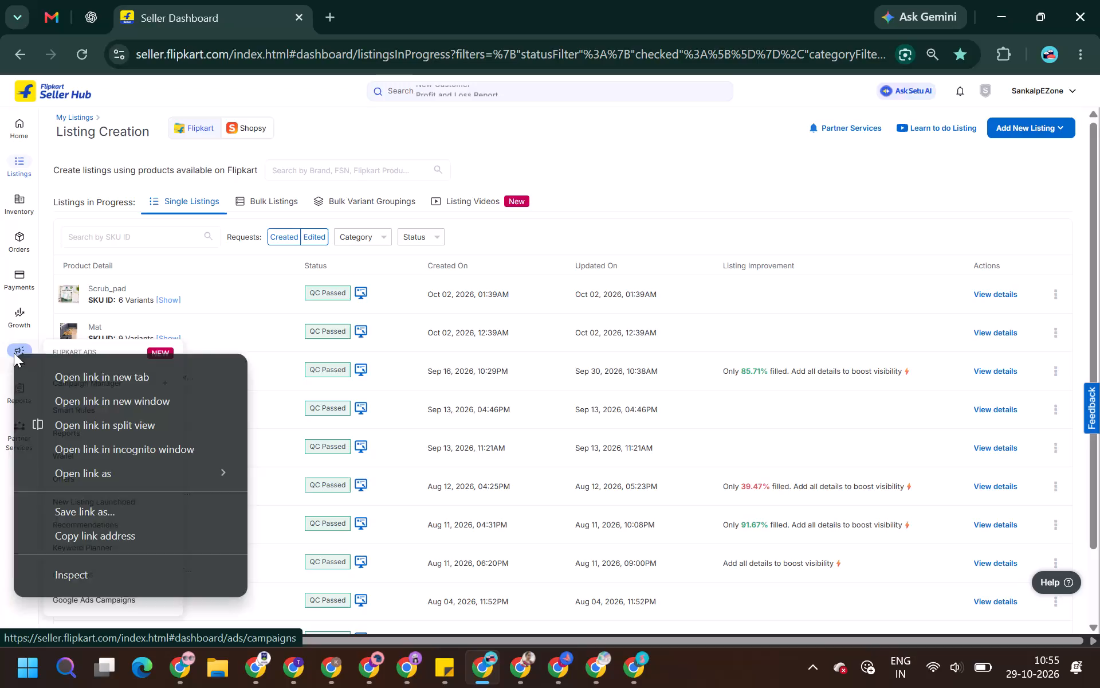
Open the Ads page in a new tab for the SankalpEZone, MEETONLINEZONE and ROHANCART seller accounts.
click(97, 372)
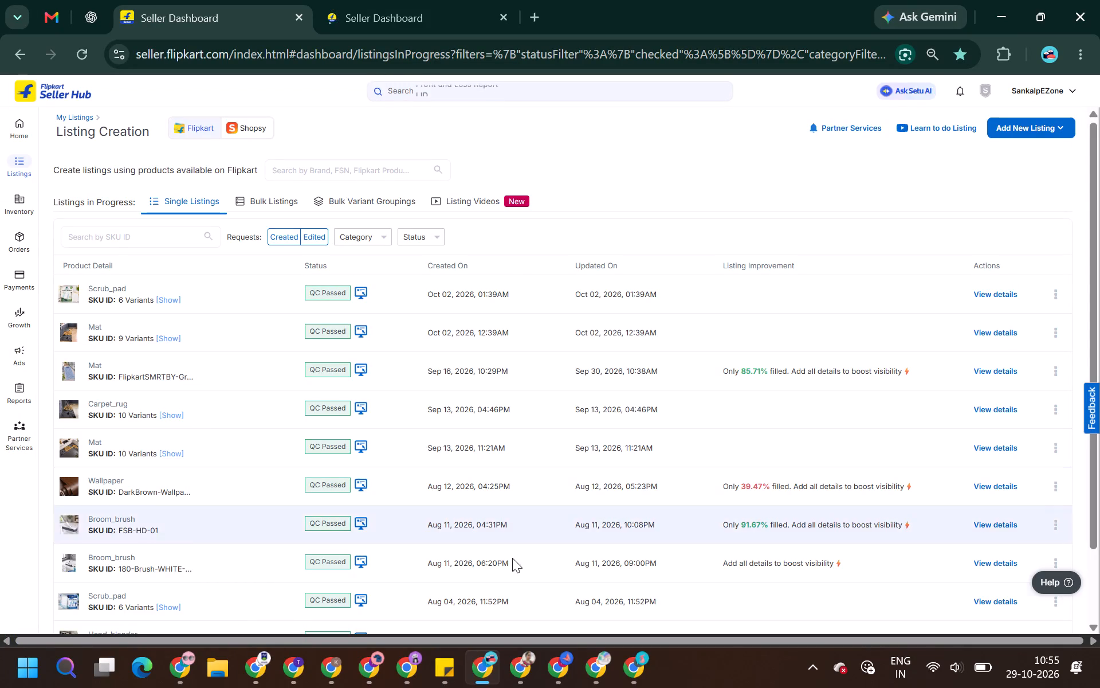
click(518, 662)
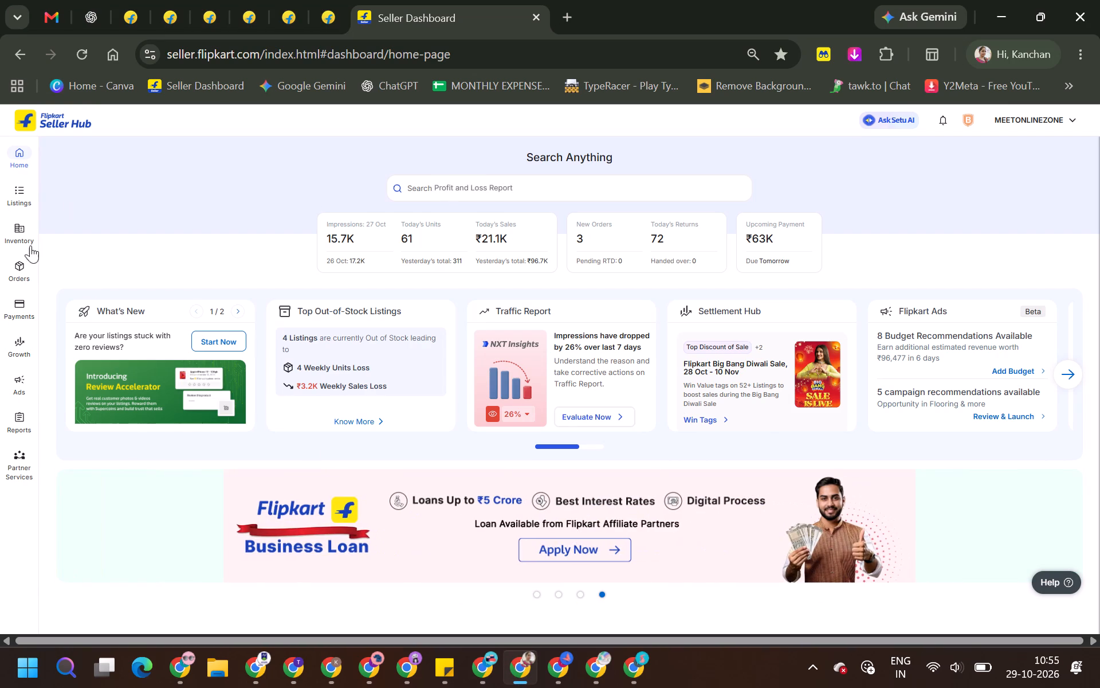
right_click(13, 380)
click(111, 409)
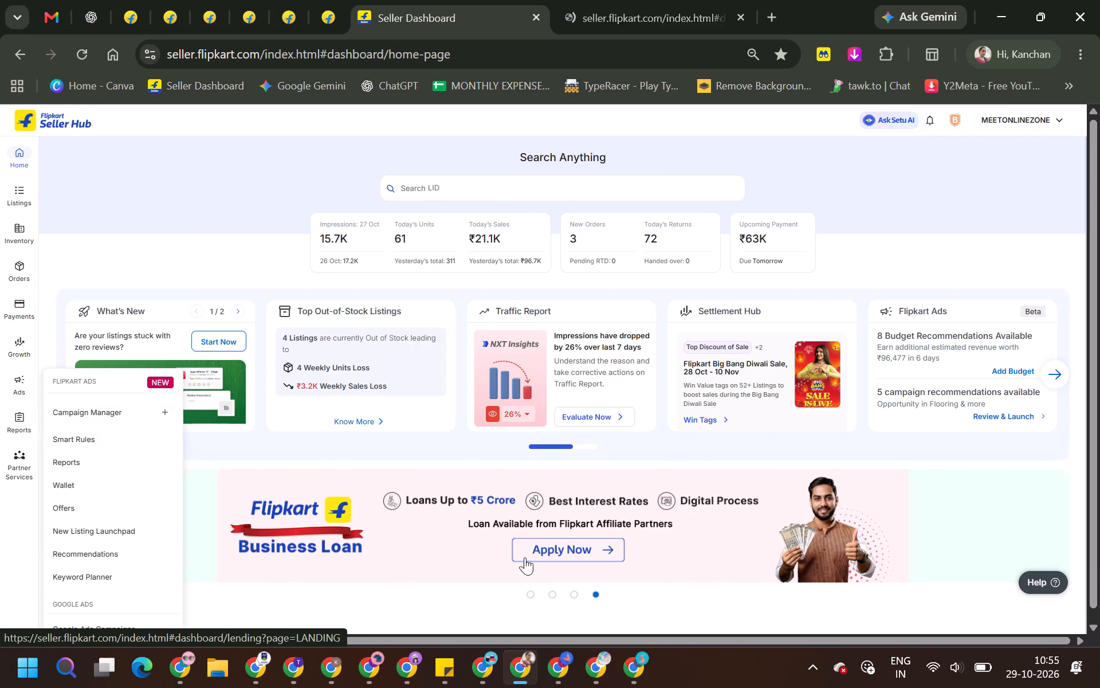
click(577, 673)
right_click(0, 351)
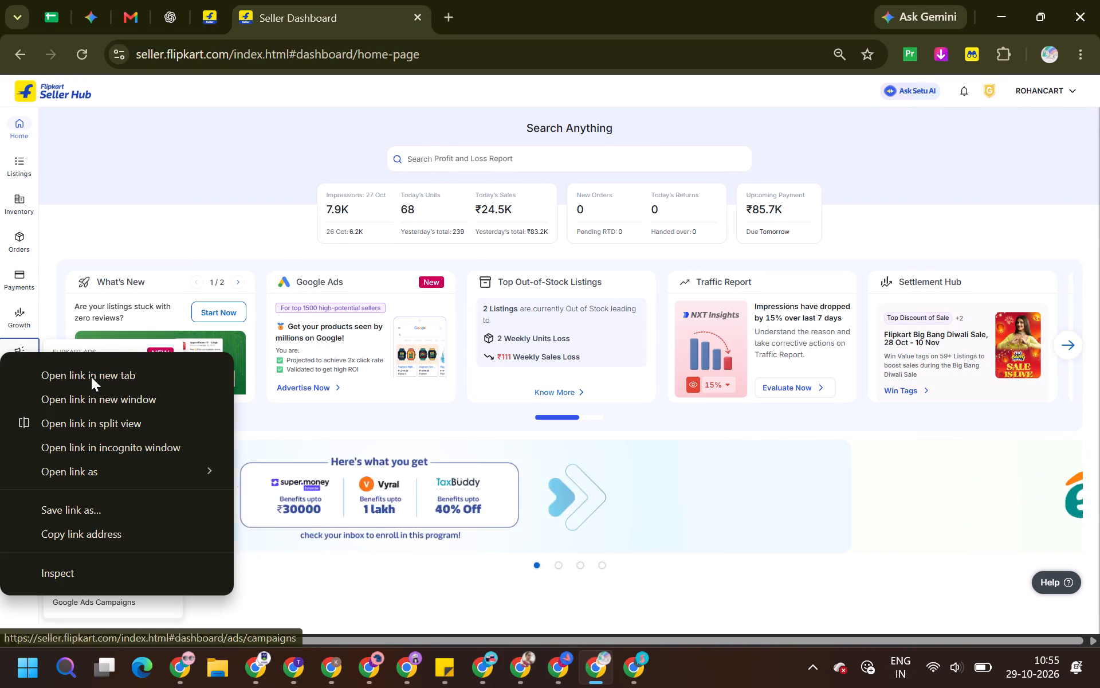
click(112, 375)
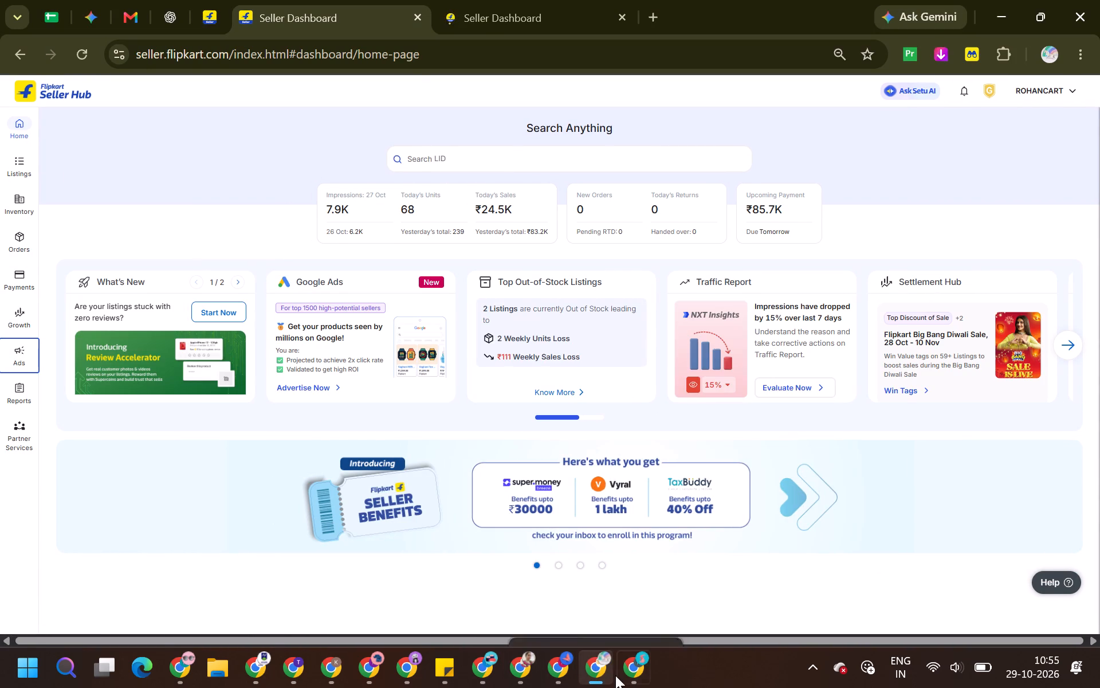
Open the Ads page in a new tab for the SwarnimEnterprise and PragatiEZone seller accounts.
click(620, 677)
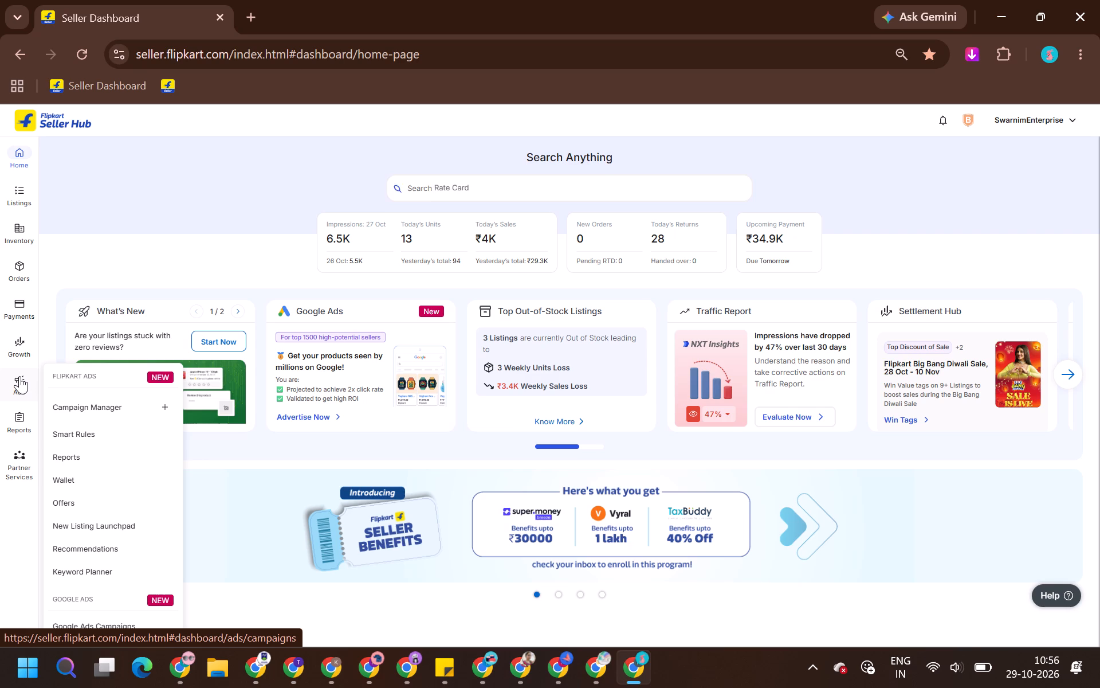
right_click(22, 386)
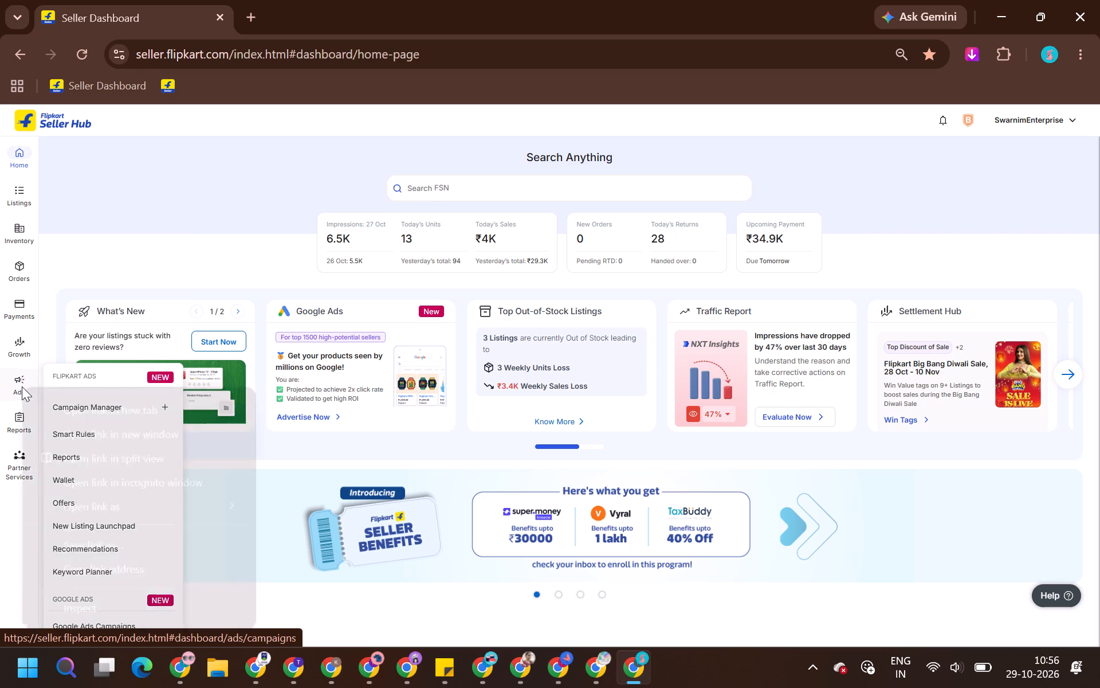
click(62, 401)
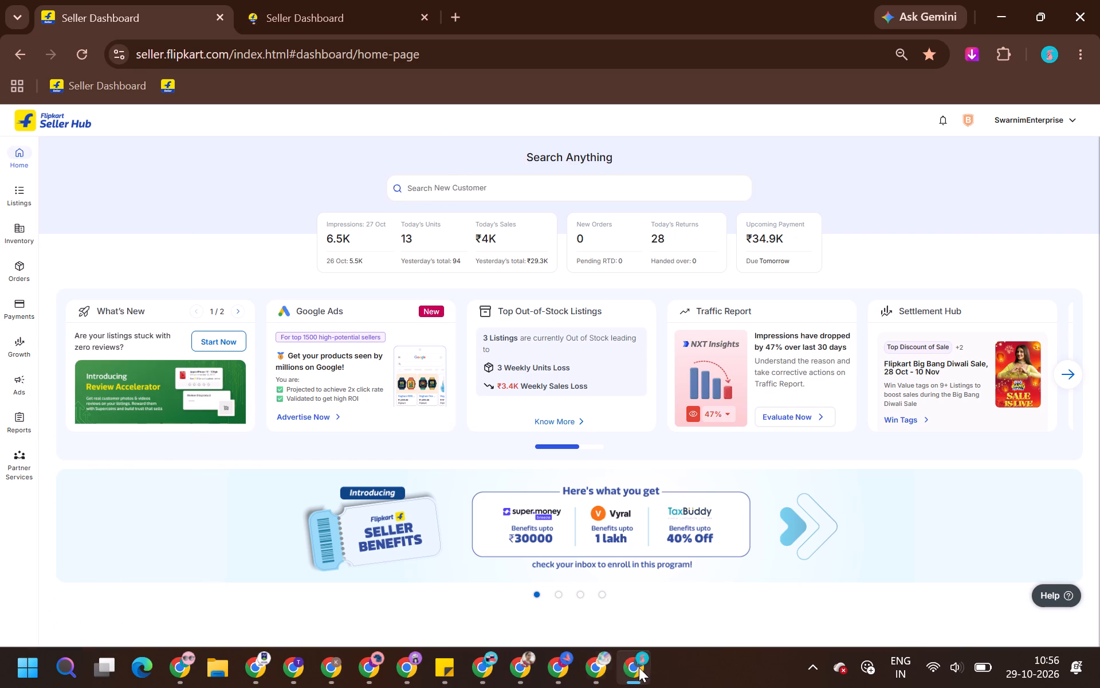
click(622, 668)
click(626, 674)
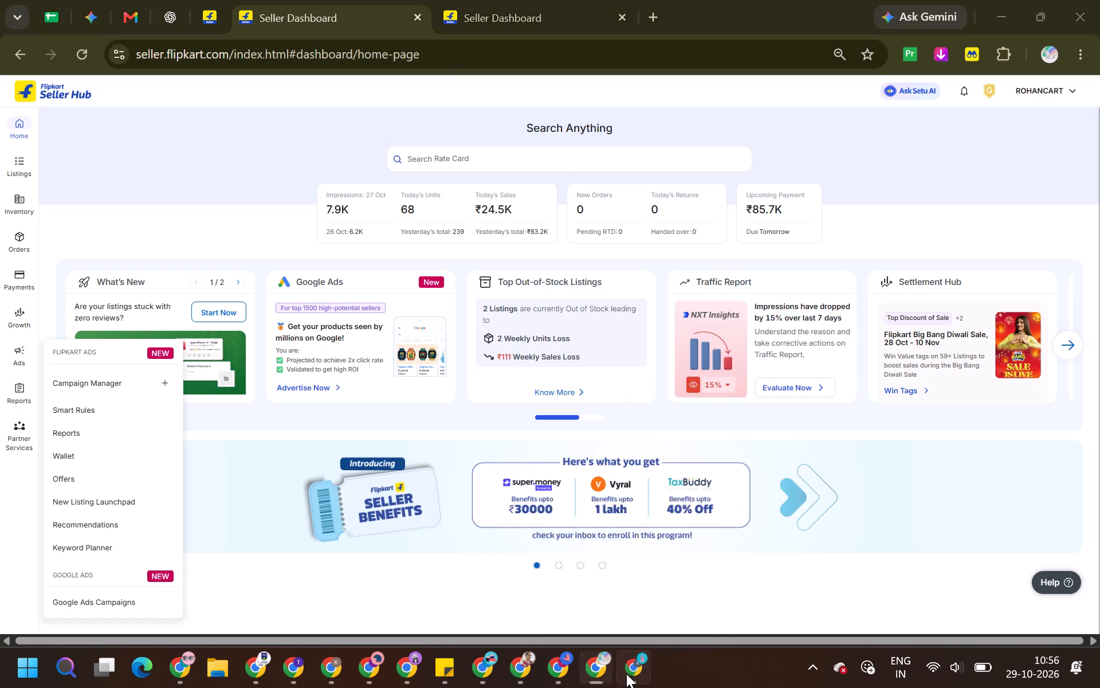
click(607, 666)
click(568, 664)
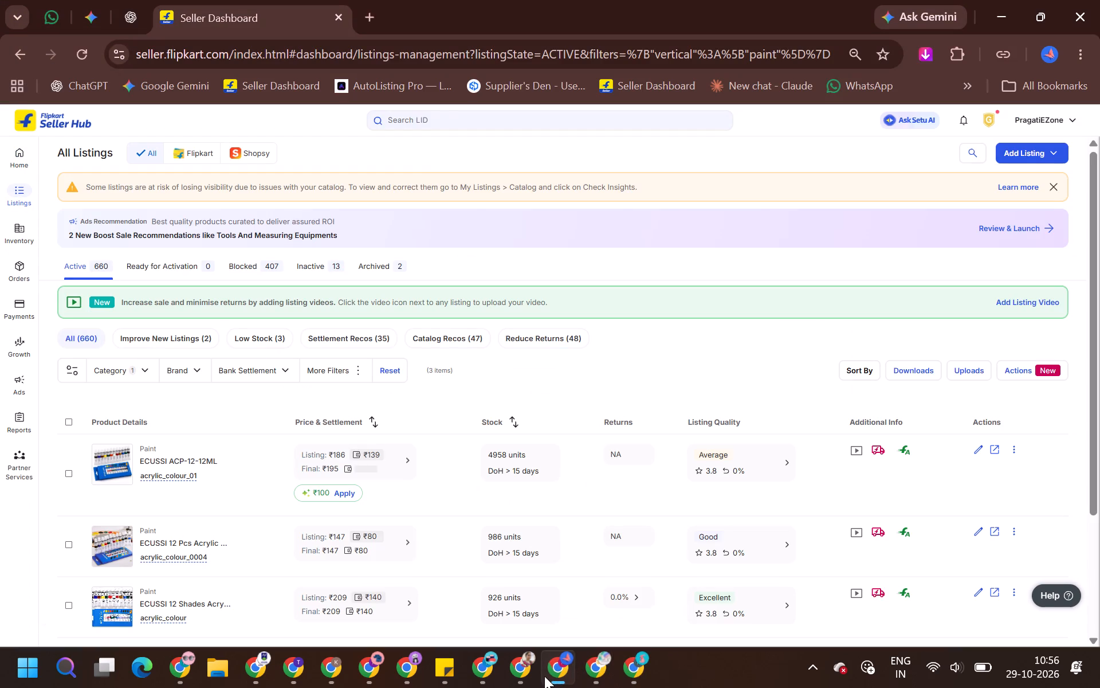
right_click(18, 381)
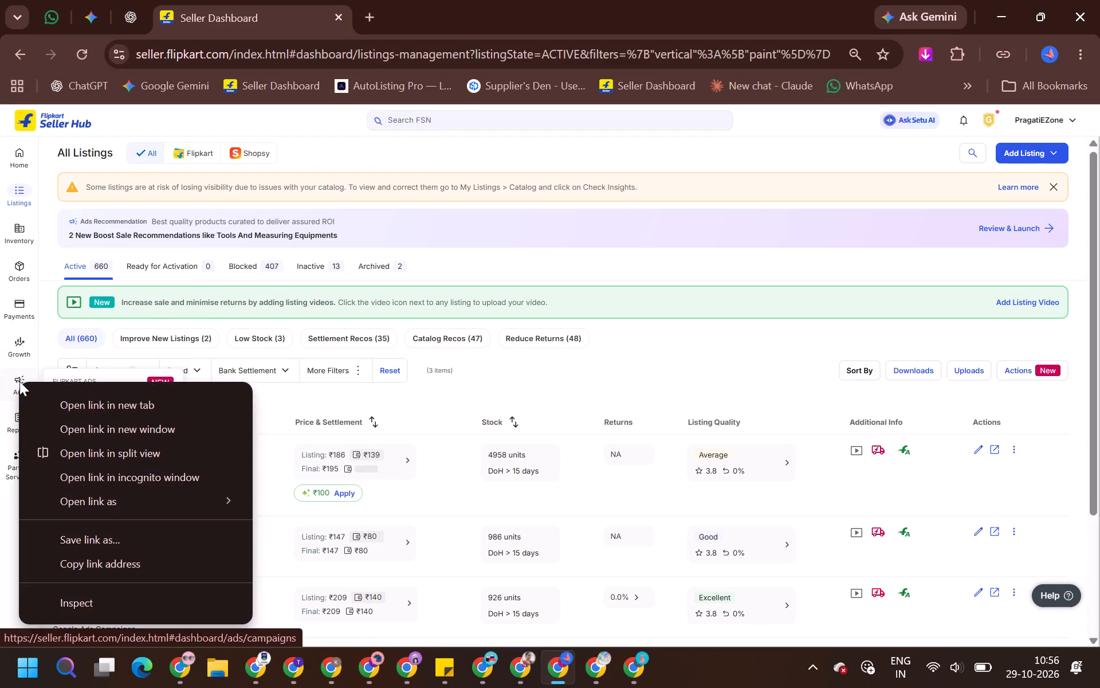
click(99, 406)
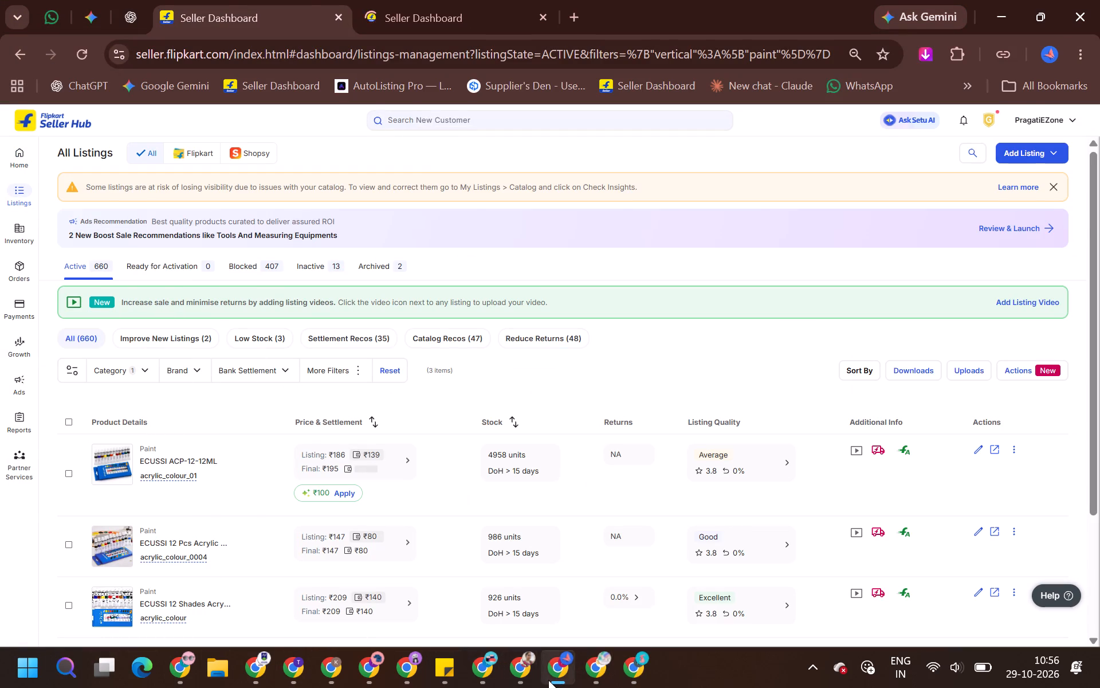
In SankalpEZone's campaign list, abort the three draft campaigns named Clone of Stip-Teal-MAT-_Campaign-2026-09(1).
click(548, 680)
click(514, 660)
click(466, 651)
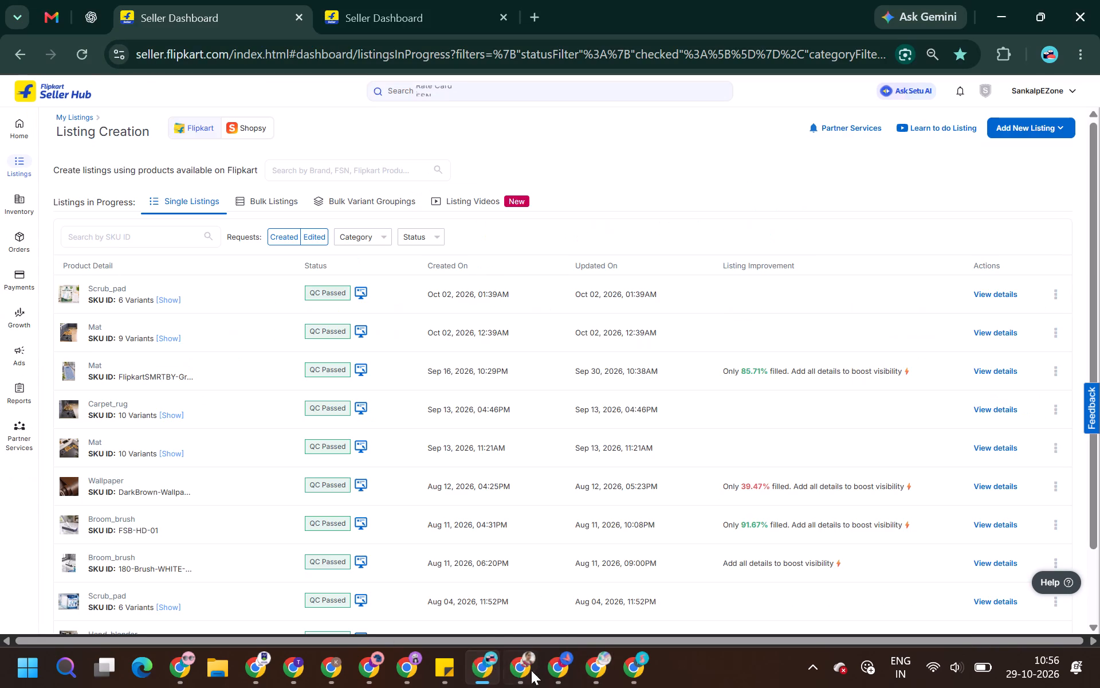
click(390, 0)
click(148, 0)
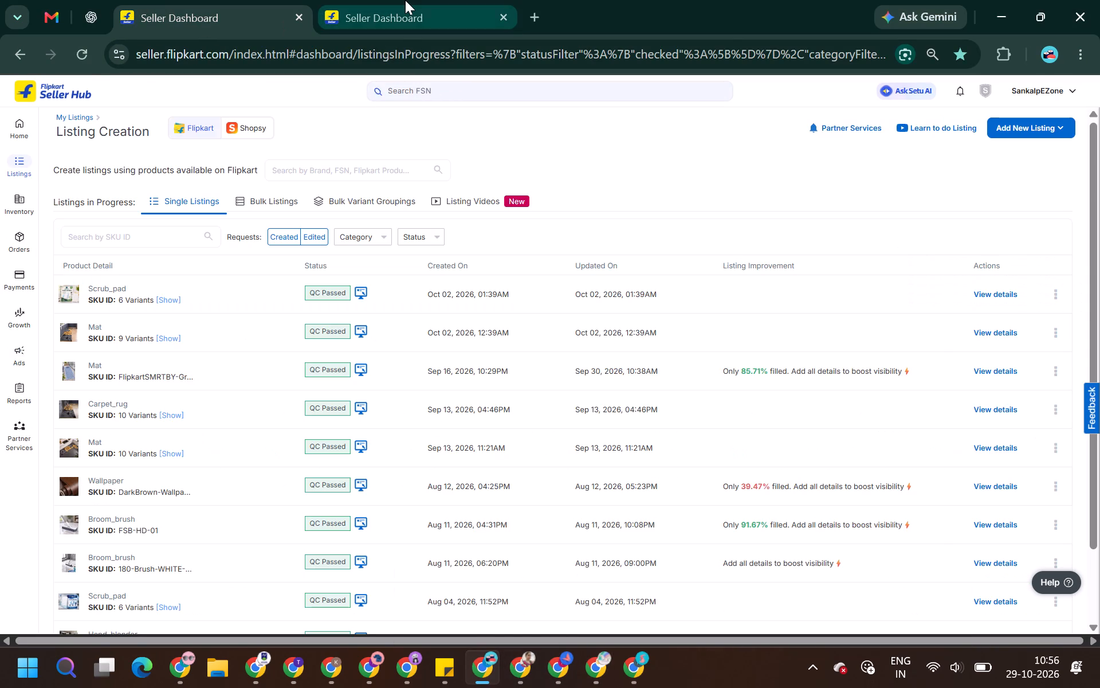
click(405, 0)
scroll(345, 325, down, 3)
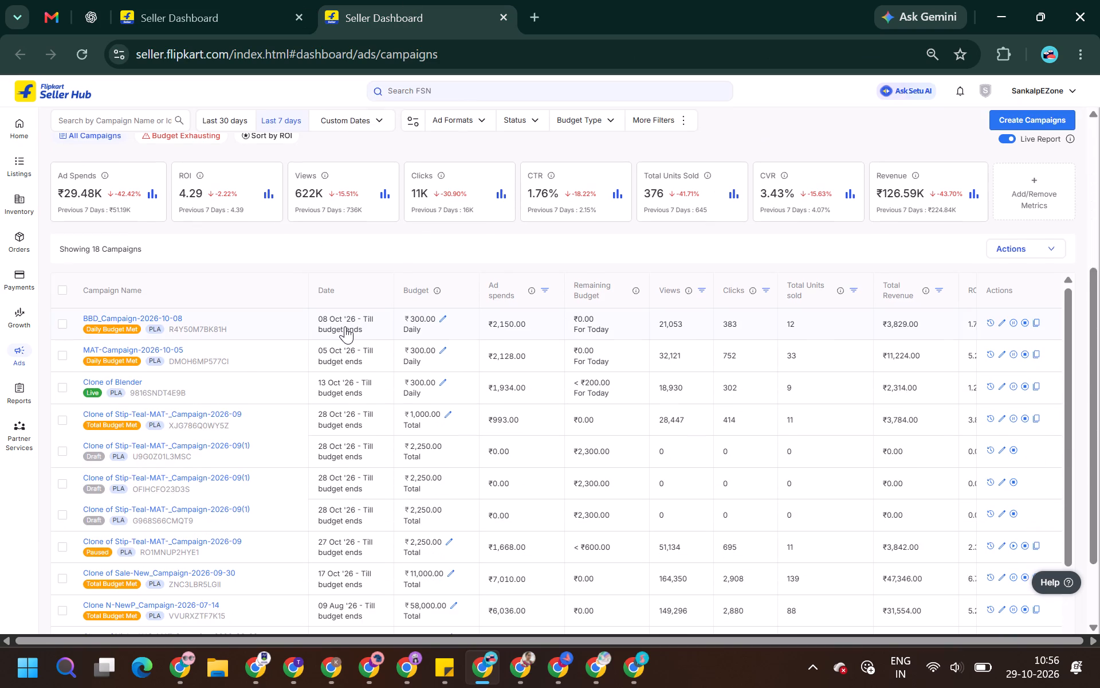
scroll(411, 256, down, 2)
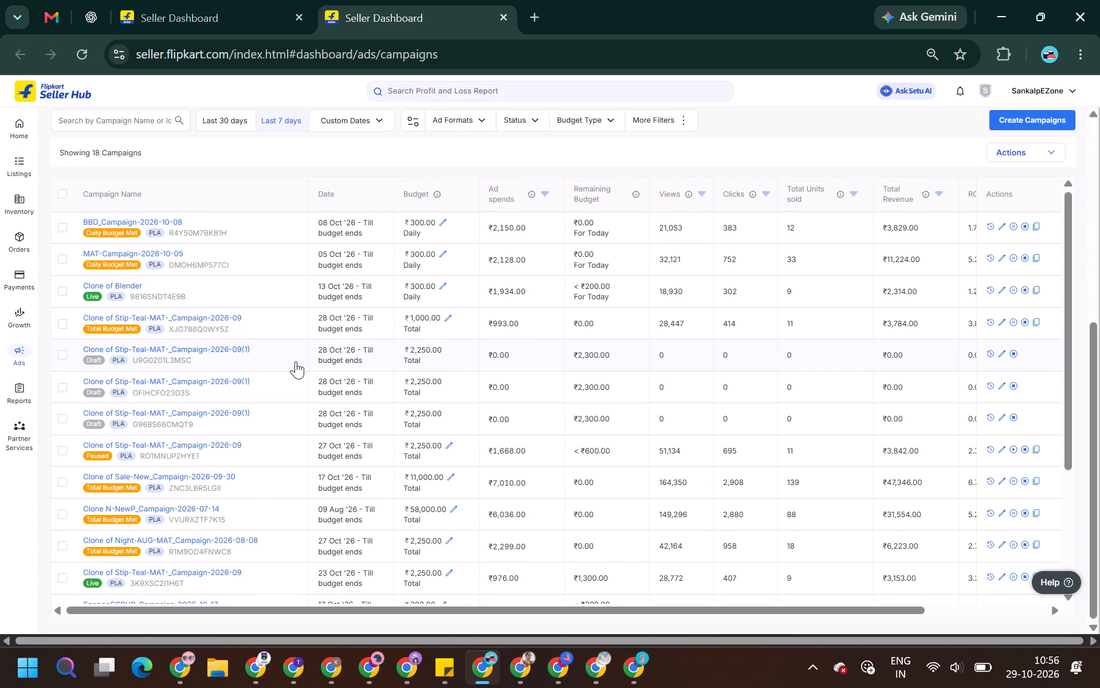
click(1011, 355)
click(746, 400)
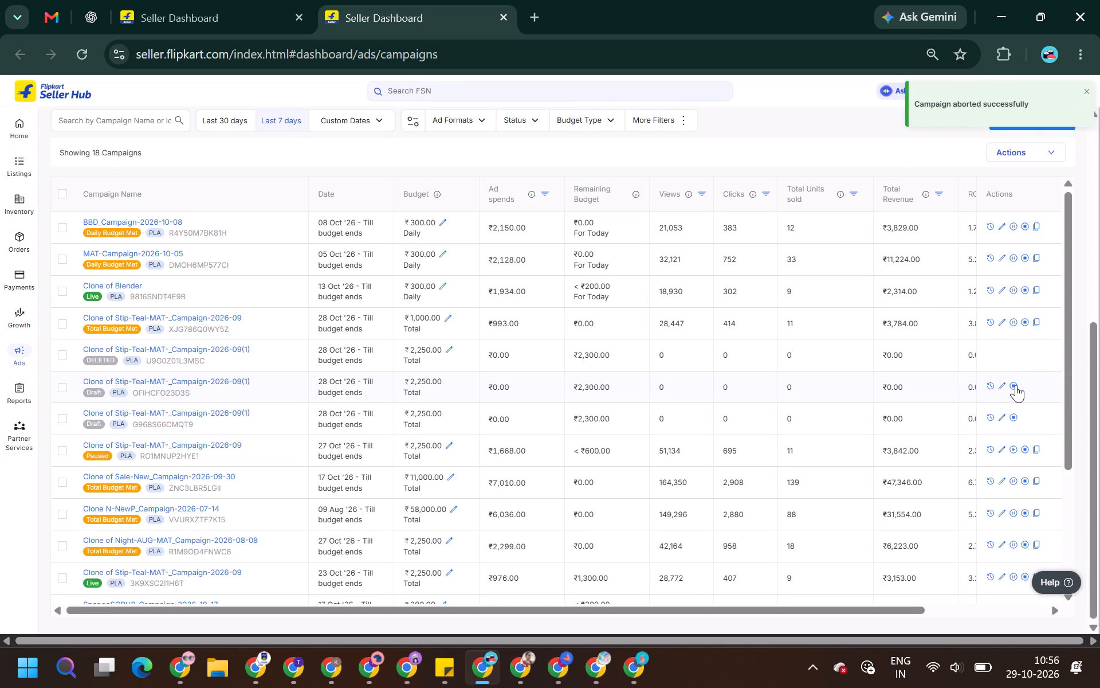
click(1016, 385)
click(715, 384)
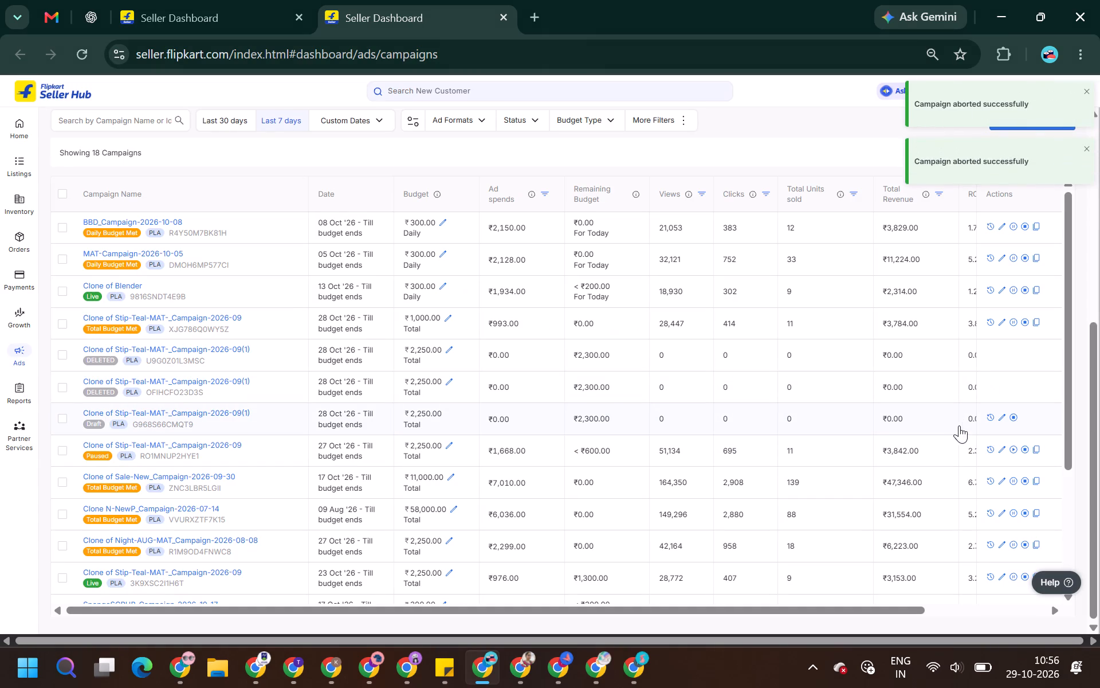
click(1014, 417)
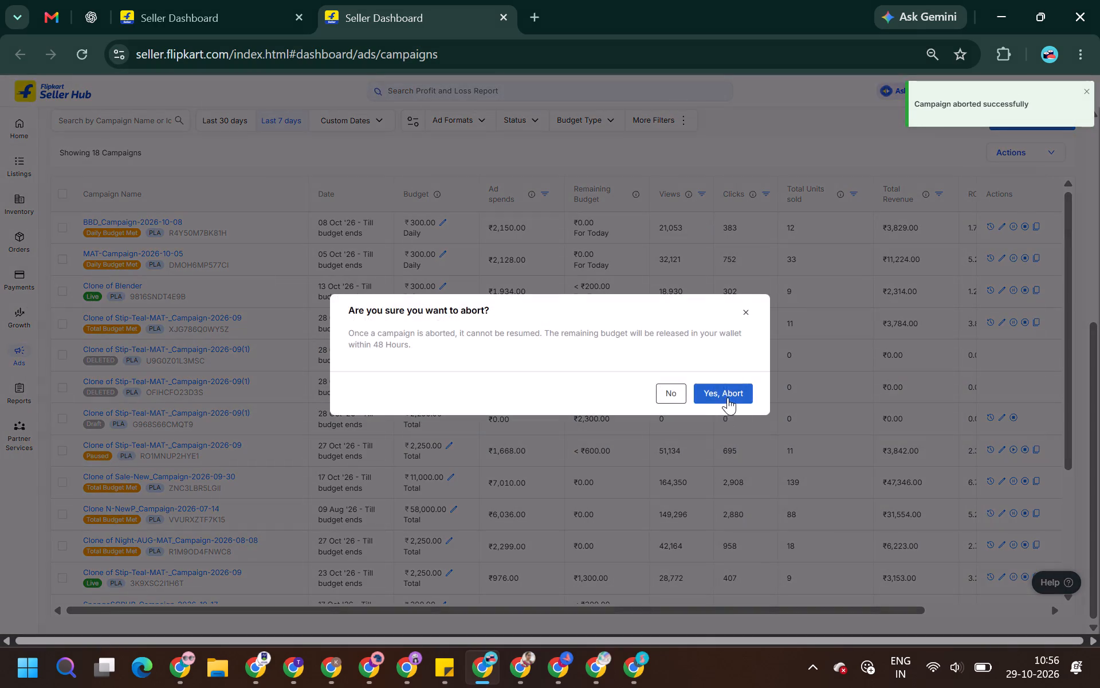
click(728, 397)
Reload SankalpEZone's ad campaigns page.
scroll(283, 402, up, 1)
scroll(283, 402, down, 6)
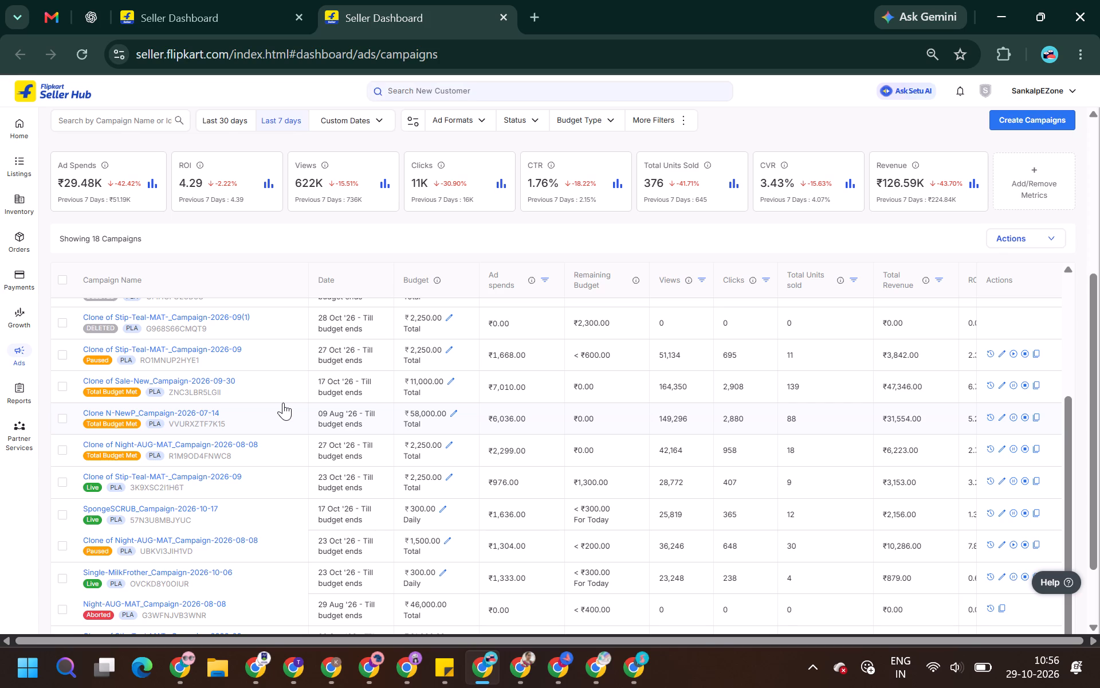
scroll(283, 402, up, 8)
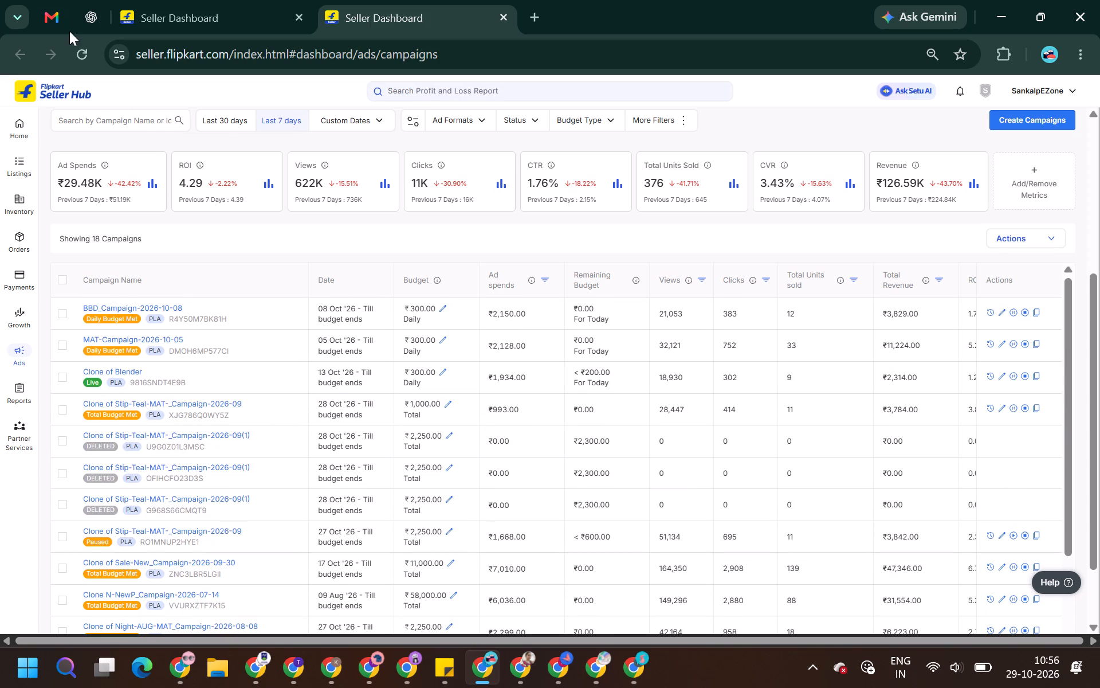
click(86, 54)
click(282, 0)
click(413, 0)
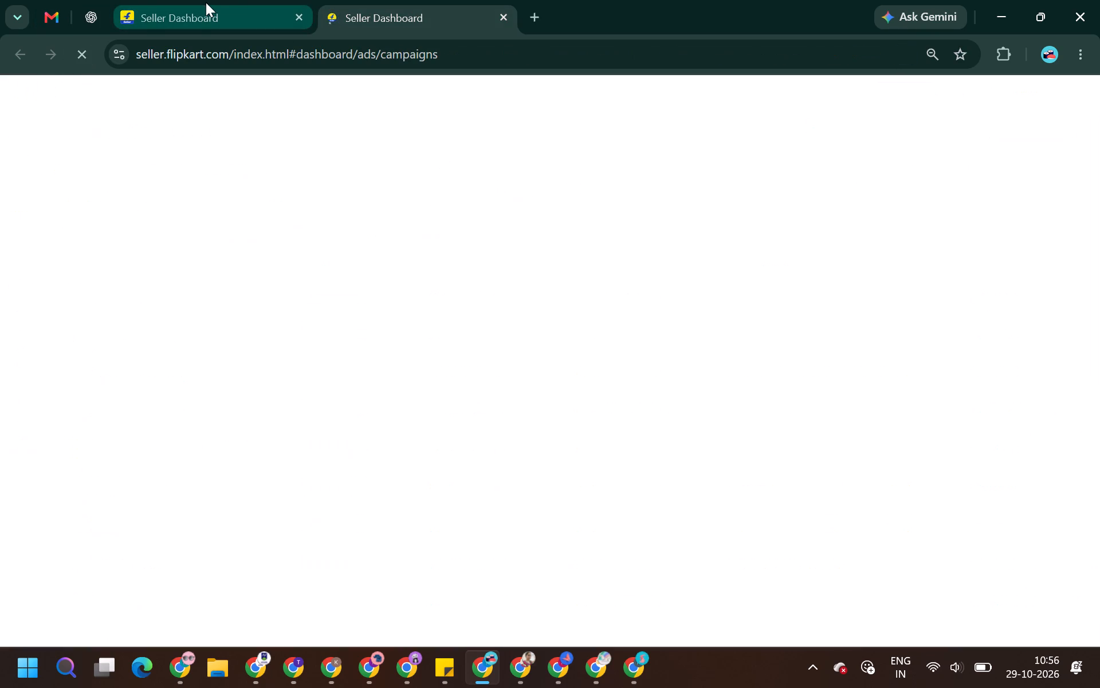
click(233, 2)
click(466, 0)
Examine the campaigns' budgets, ad spends, revenue and ROI for the last 7 days.
scroll(366, 314, down, 3)
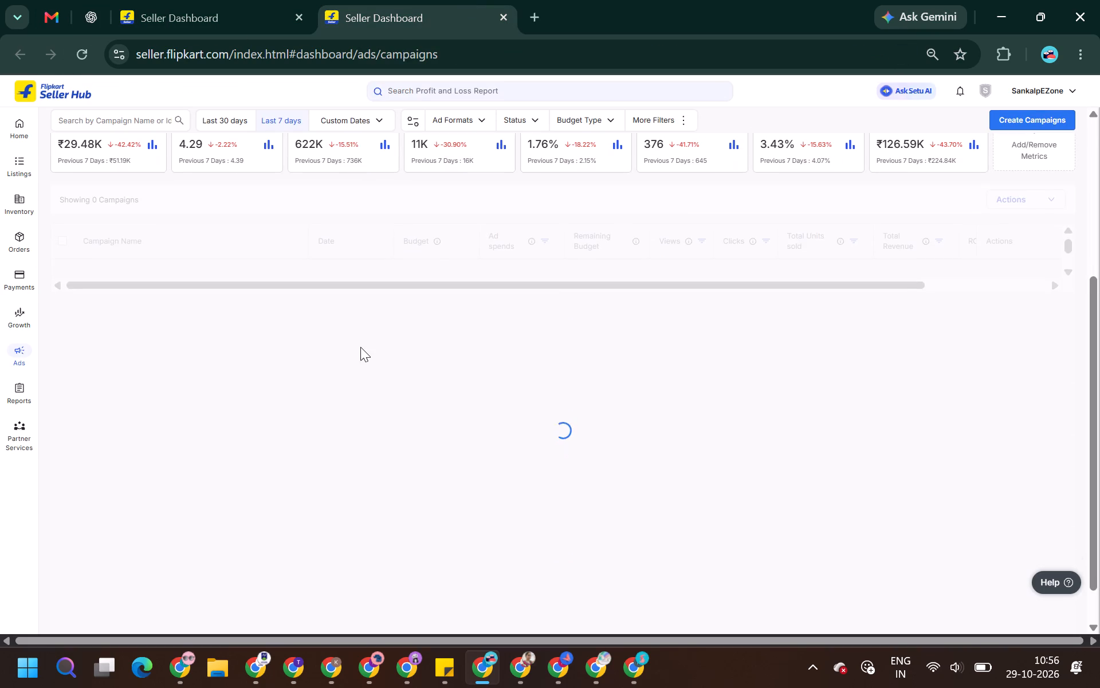
scroll(359, 349, down, 4)
scroll(359, 349, up, 4)
scroll(292, 369, up, 1)
scroll(309, 230, down, 1)
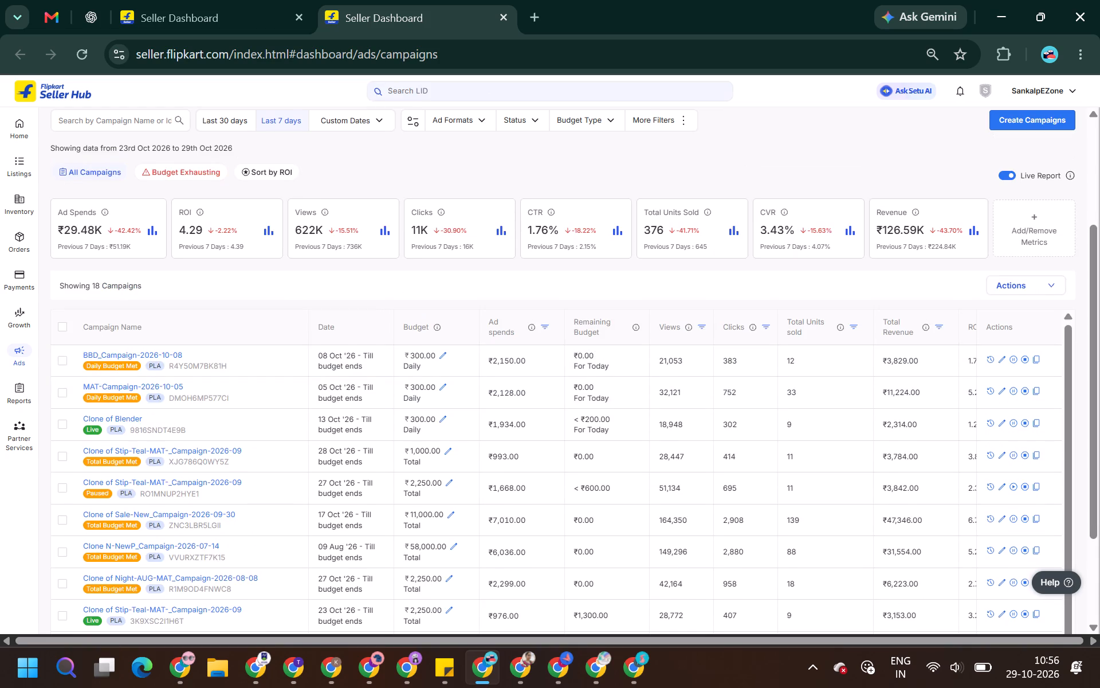
scroll(309, 230, down, 2)
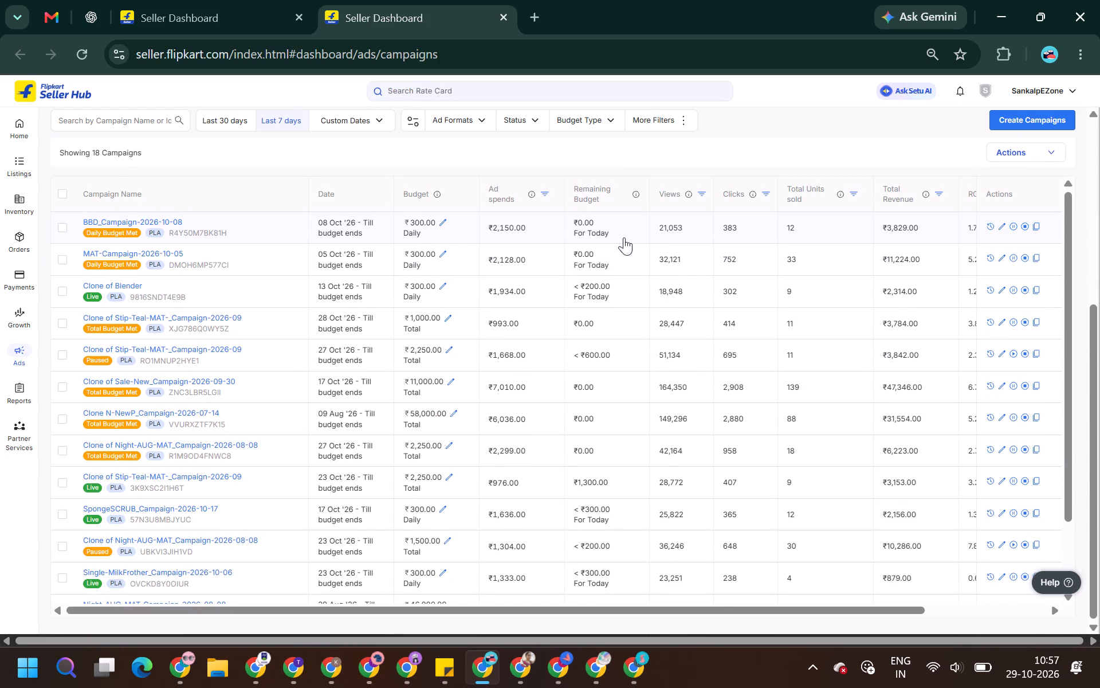
scroll(414, 242, left, 1)
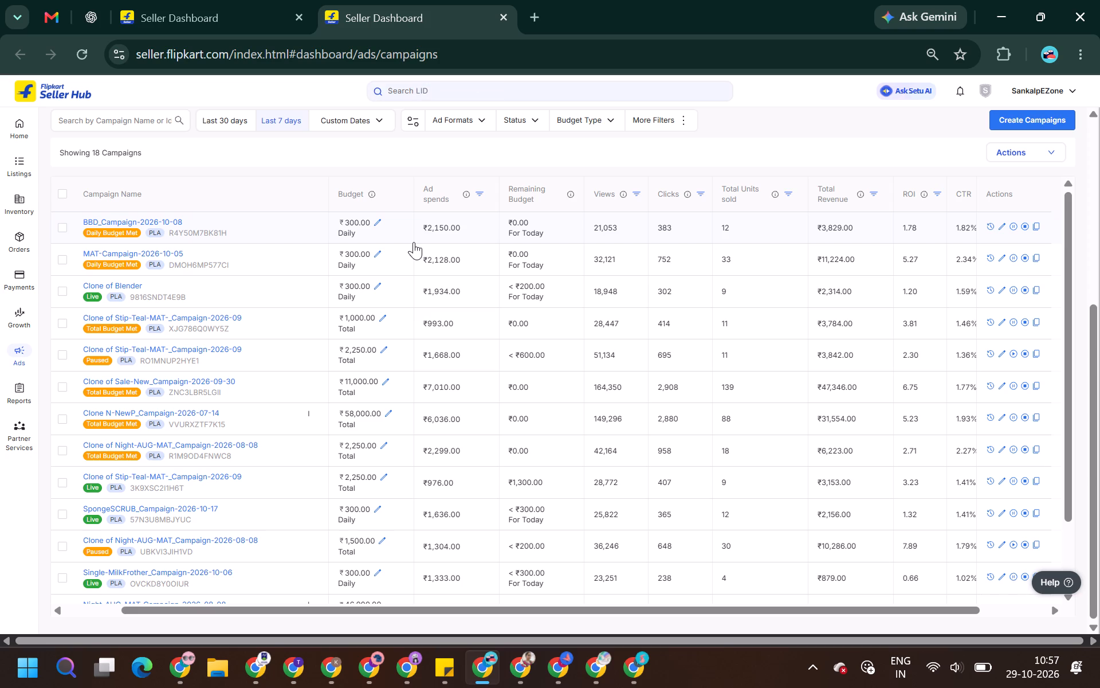
click(276, 234)
Set the total budget of Clone of Stip-Teal-MAT-_Campaign-2026-09 with ID XJG786Q0WY5Z to ₹1,500.
click(382, 317)
click(501, 411)
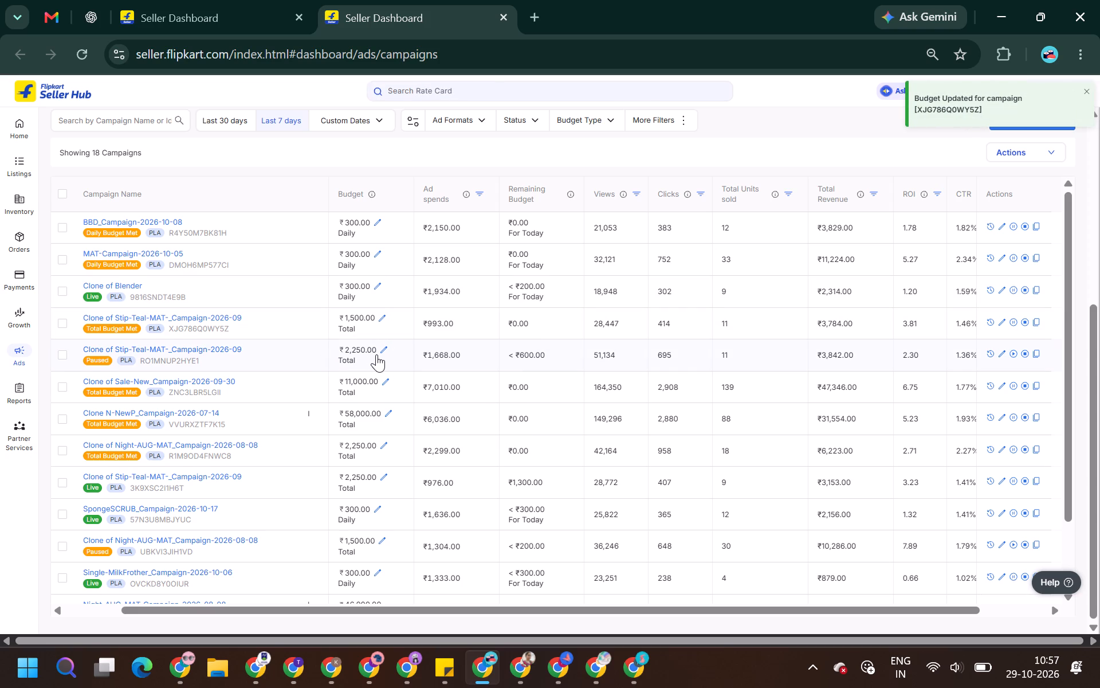
Filter the campaign data to the custom date range of 28 October 2026 only.
click(359, 119)
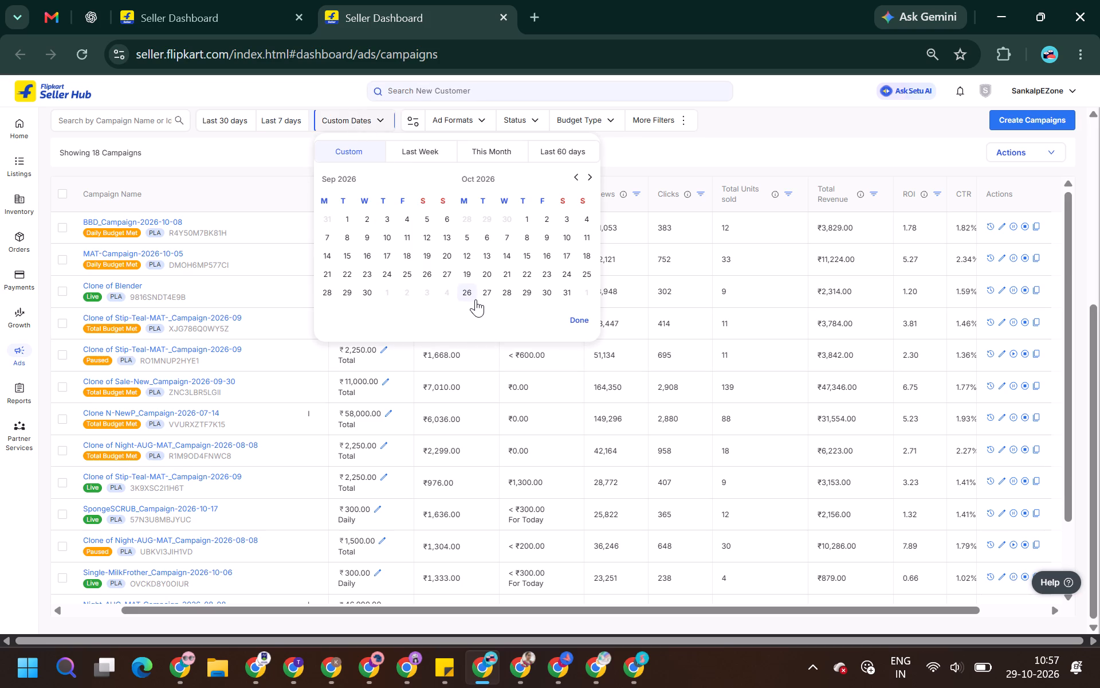
double_click(507, 296)
click(588, 320)
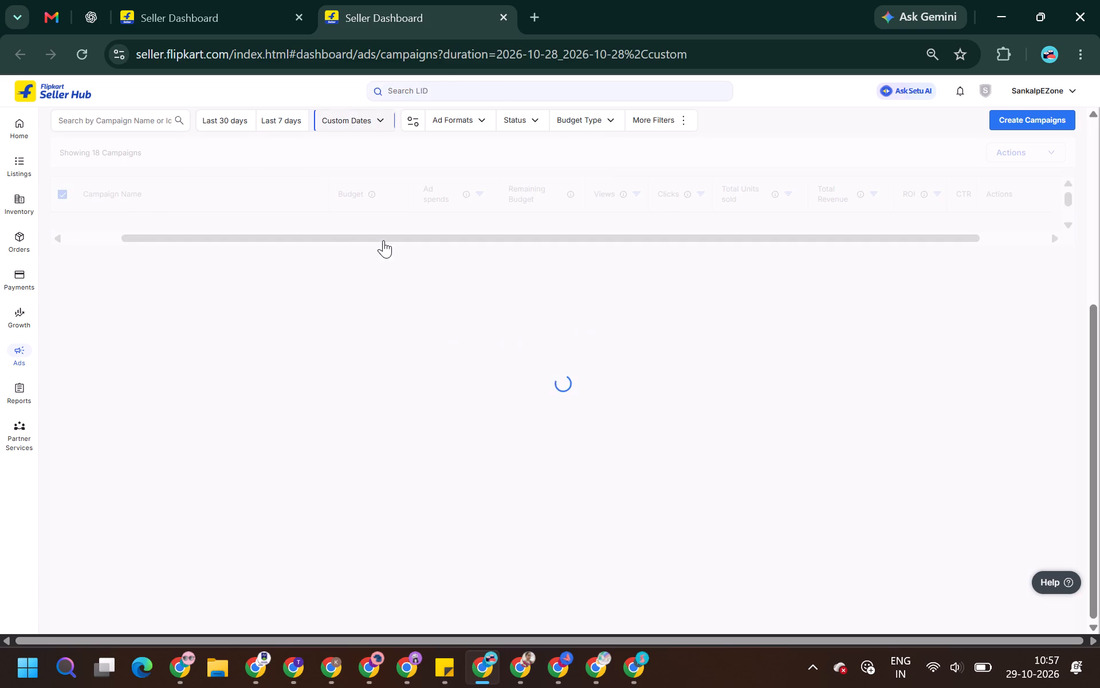
Set the total budget of Clone of Sale-New_Campaign-2026-09-30 to ₹12,000.
scroll(382, 244, down, 1)
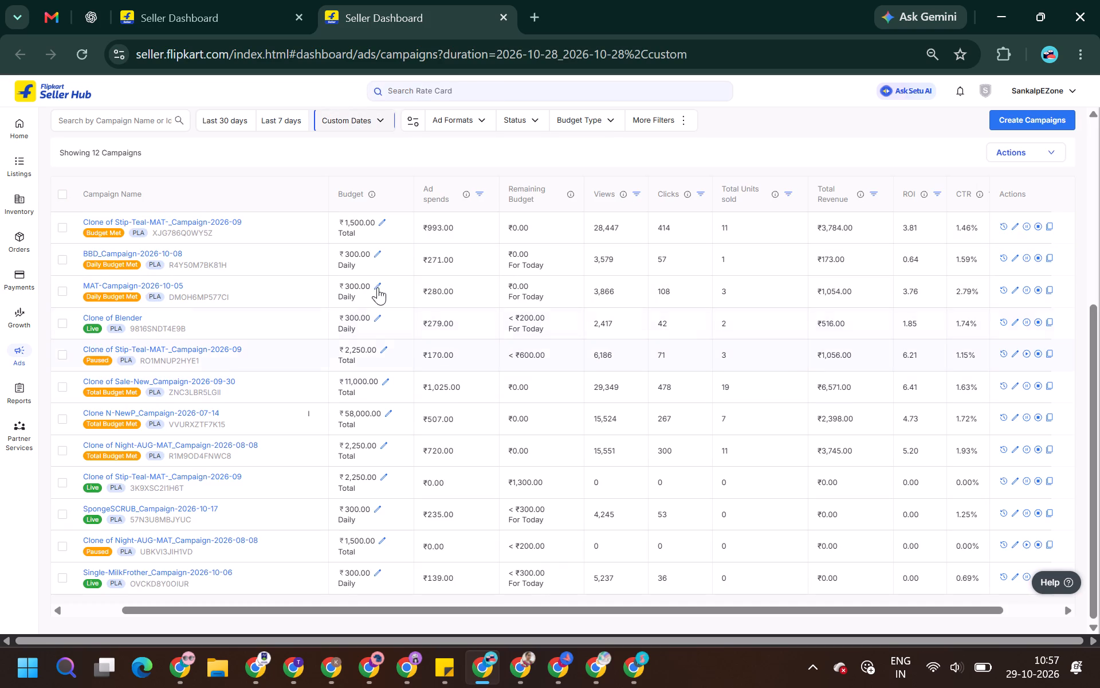
click(384, 386)
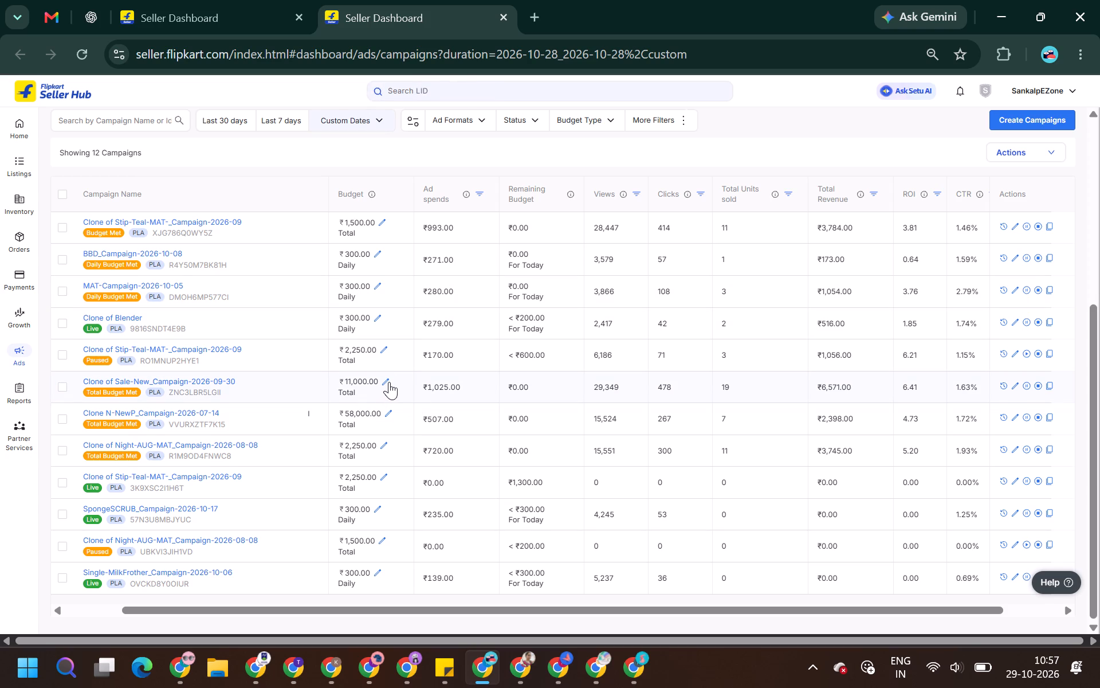
click(387, 382)
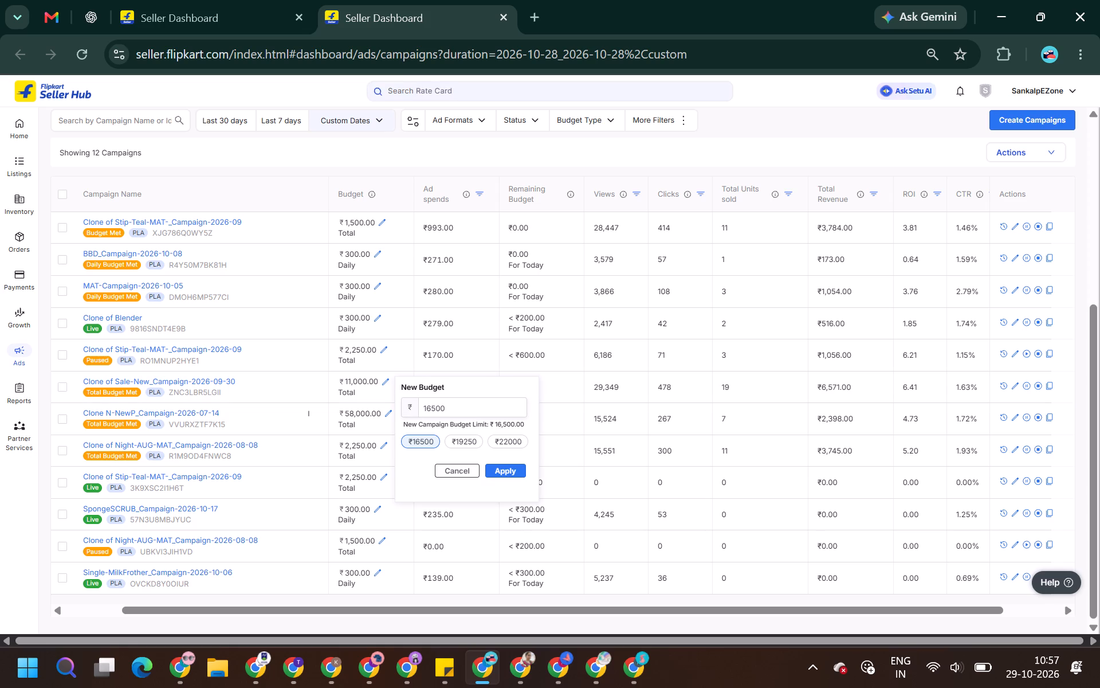
double_click(433, 412)
key(1)
text(2000)
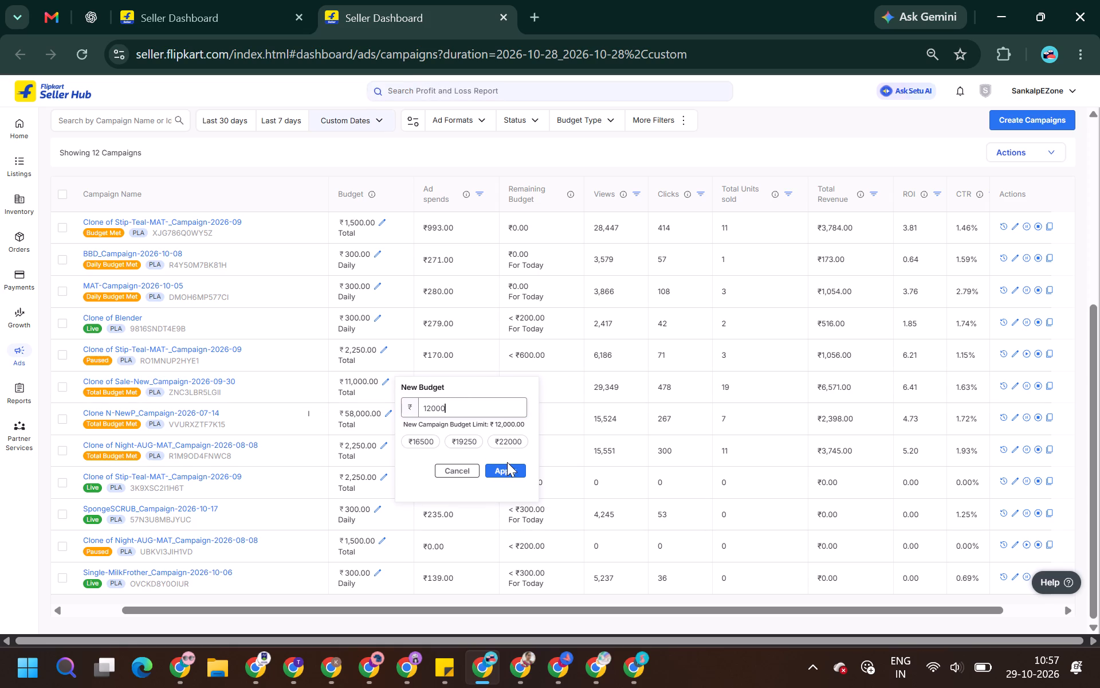
click(515, 467)
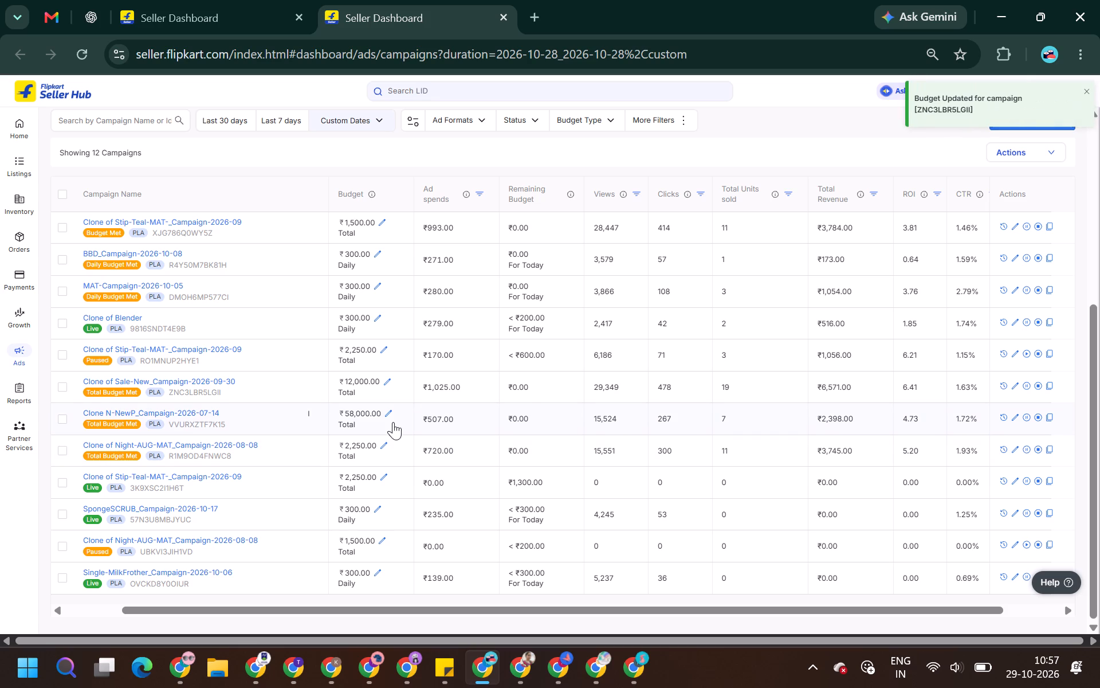
Set the total budget of Clone N-NewP_Campaign-2026-07-14 to ₹59,000.
drag(307, 408, 320, 416)
click(406, 430)
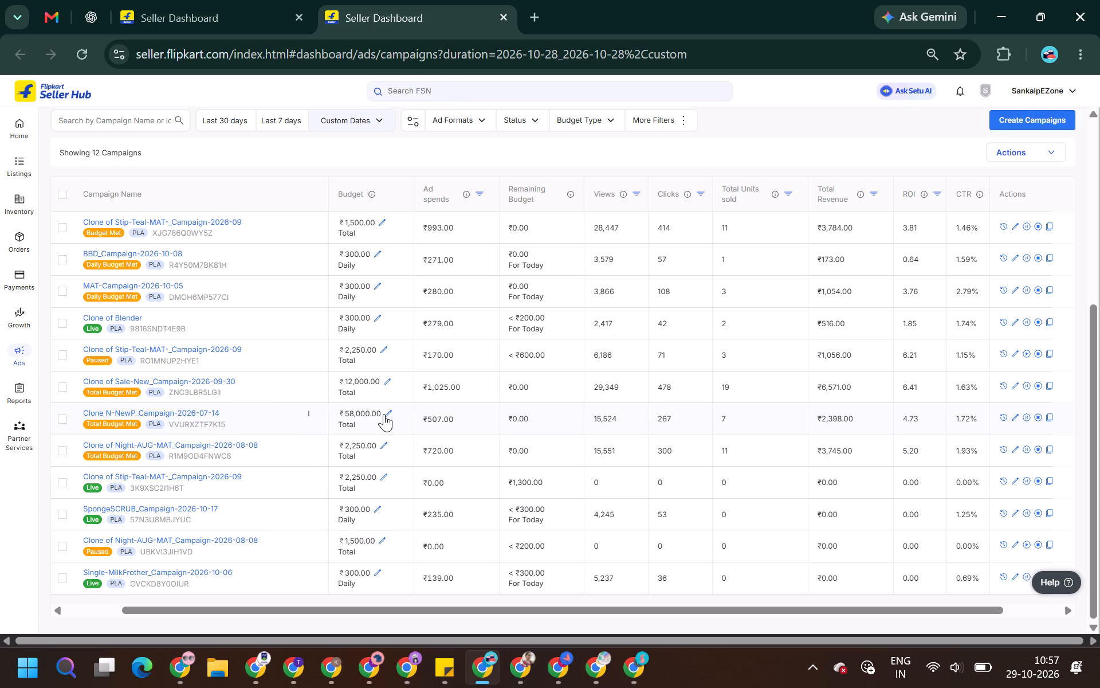
click(387, 414)
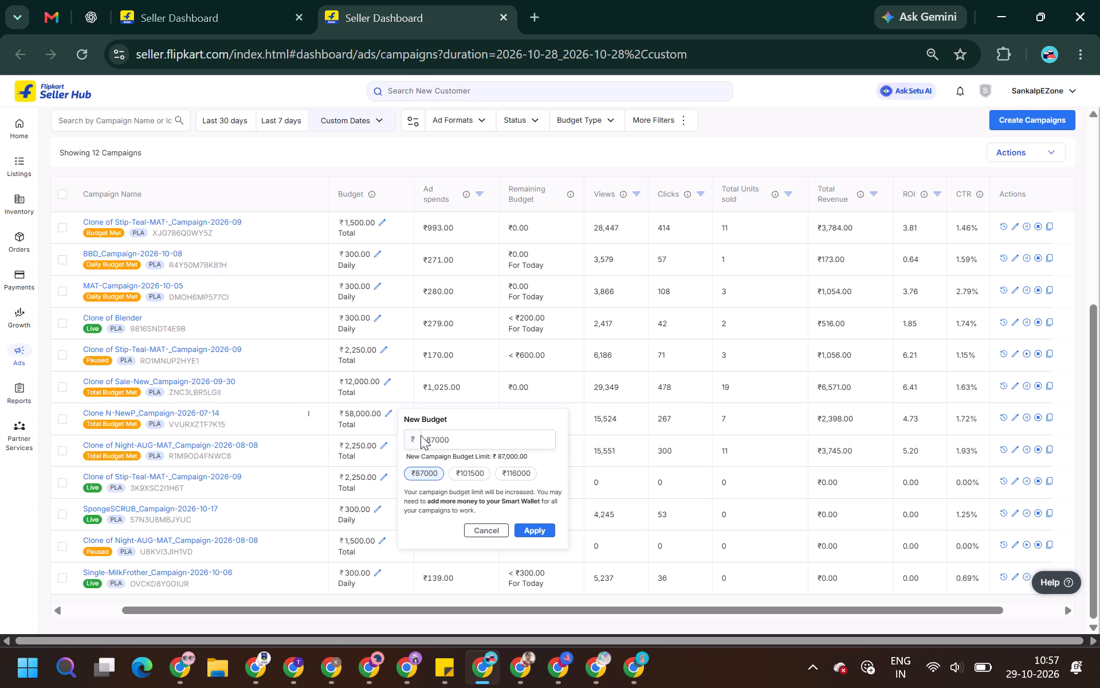
double_click(422, 435)
key(5)
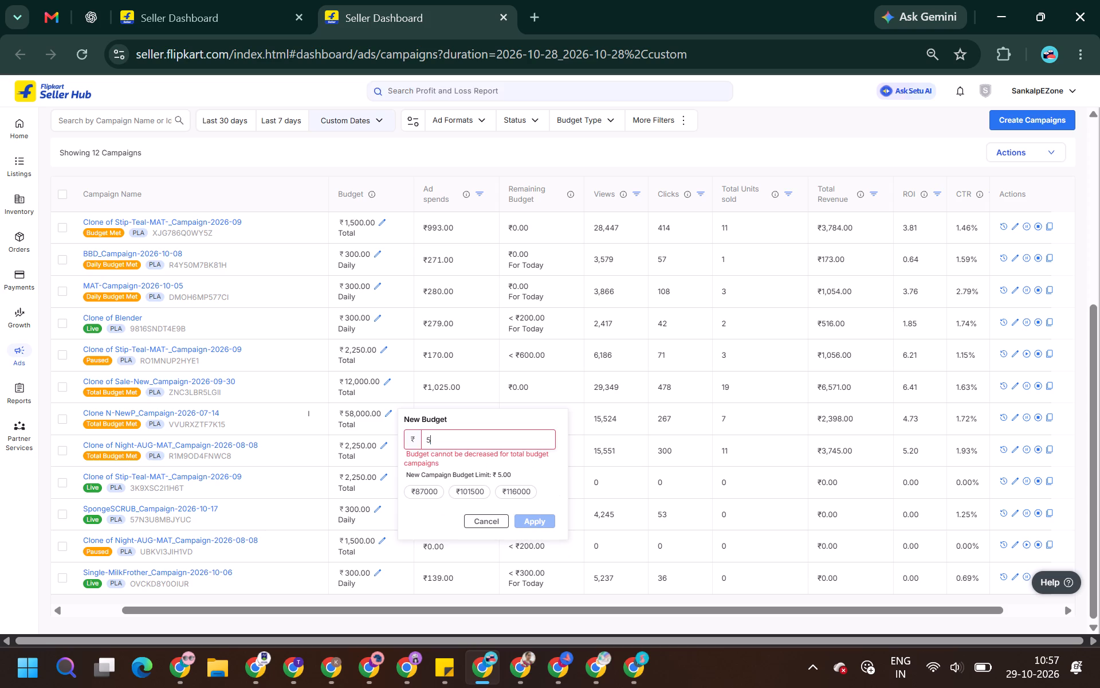
text(9000)
click(524, 498)
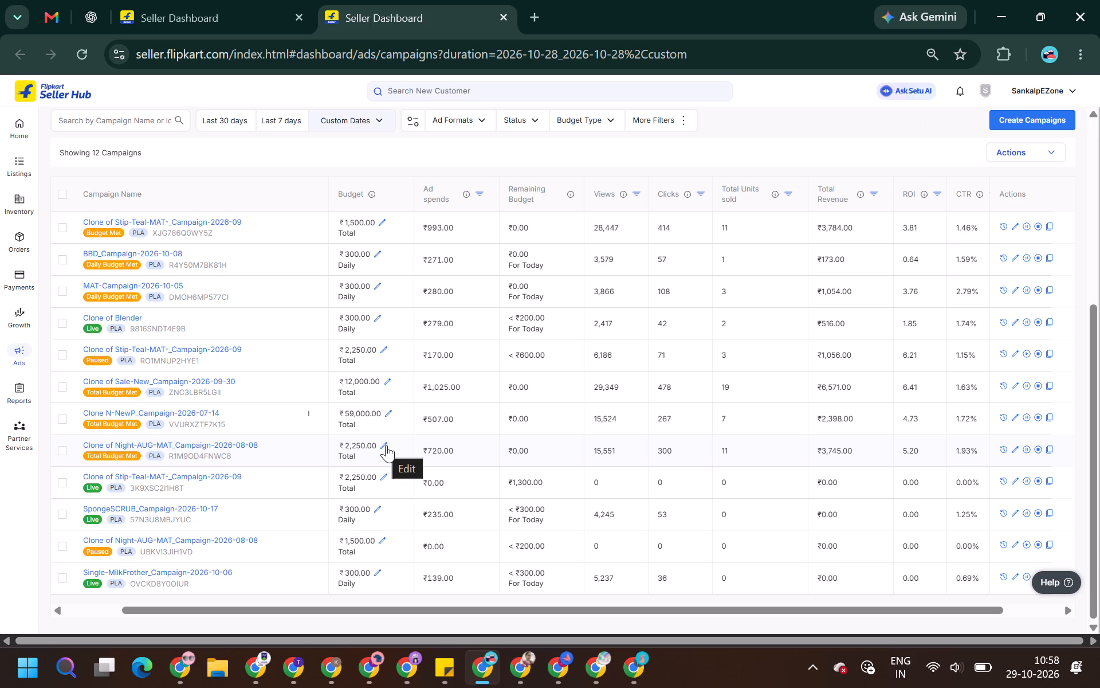
Set the total budget of Clone of Night-AUG-MAT_Campaign-2026-08-08 with ID R1M9OD4FNWC8 to ₹3,000.
click(386, 445)
double_click(423, 472)
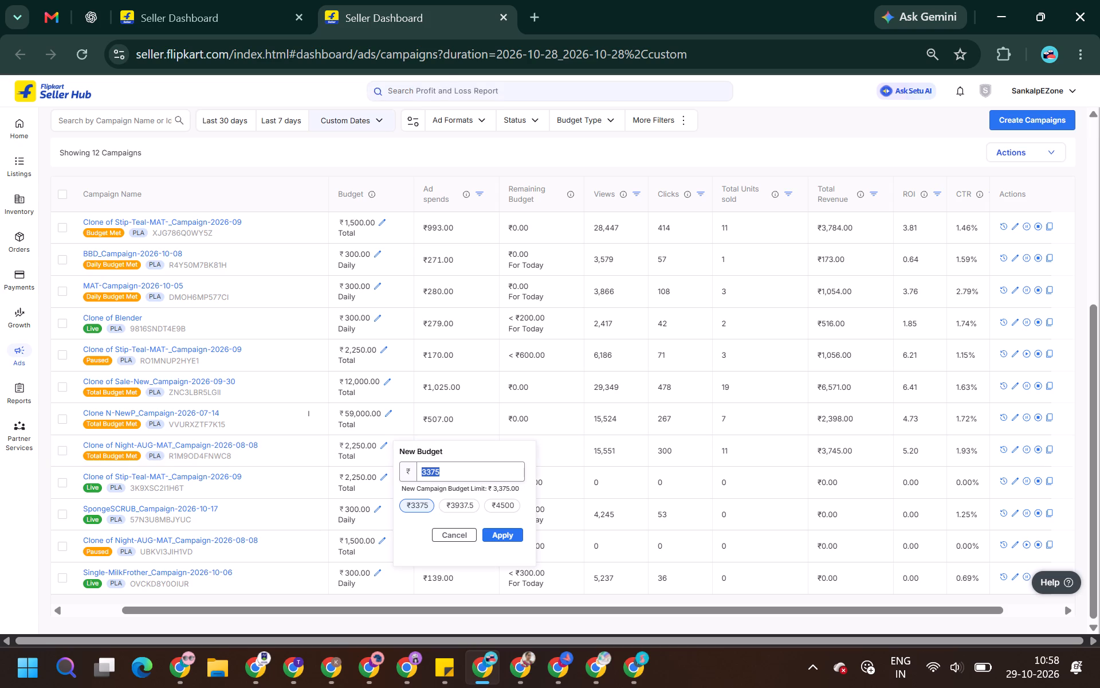
text(3000)
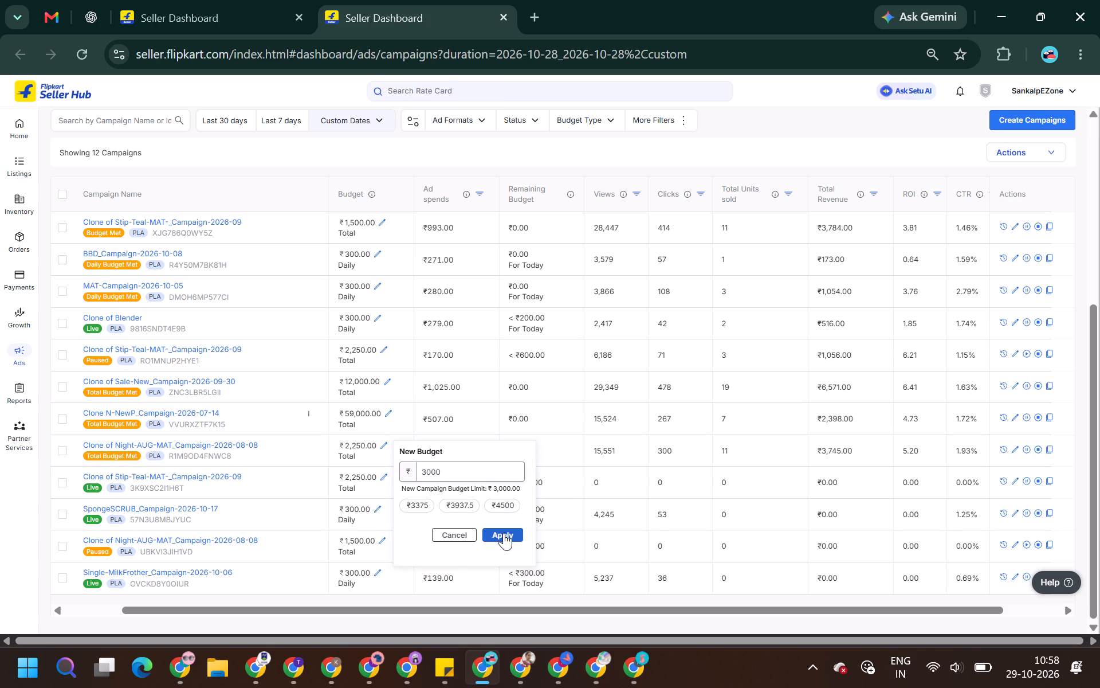
click(504, 533)
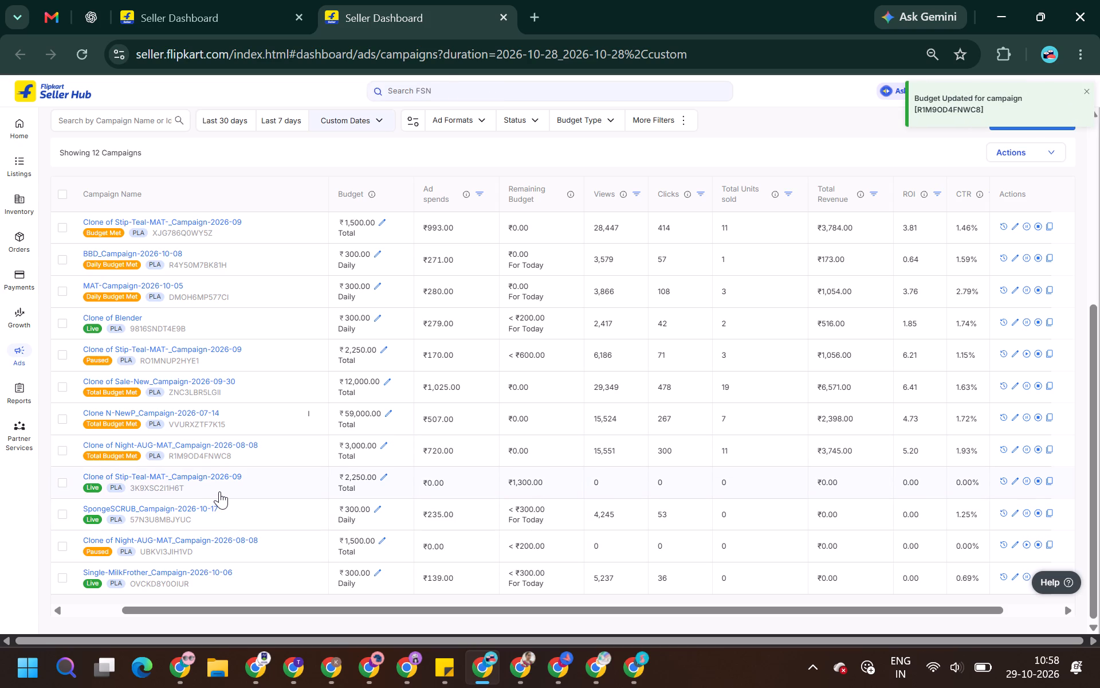
Abort the paused campaign Clone of Night-AUG-MAT_Campaign-2026-08-08 with ID UBKVI3JIH1VD.
scroll(219, 491, down, 2)
scroll(306, 485, down, 1)
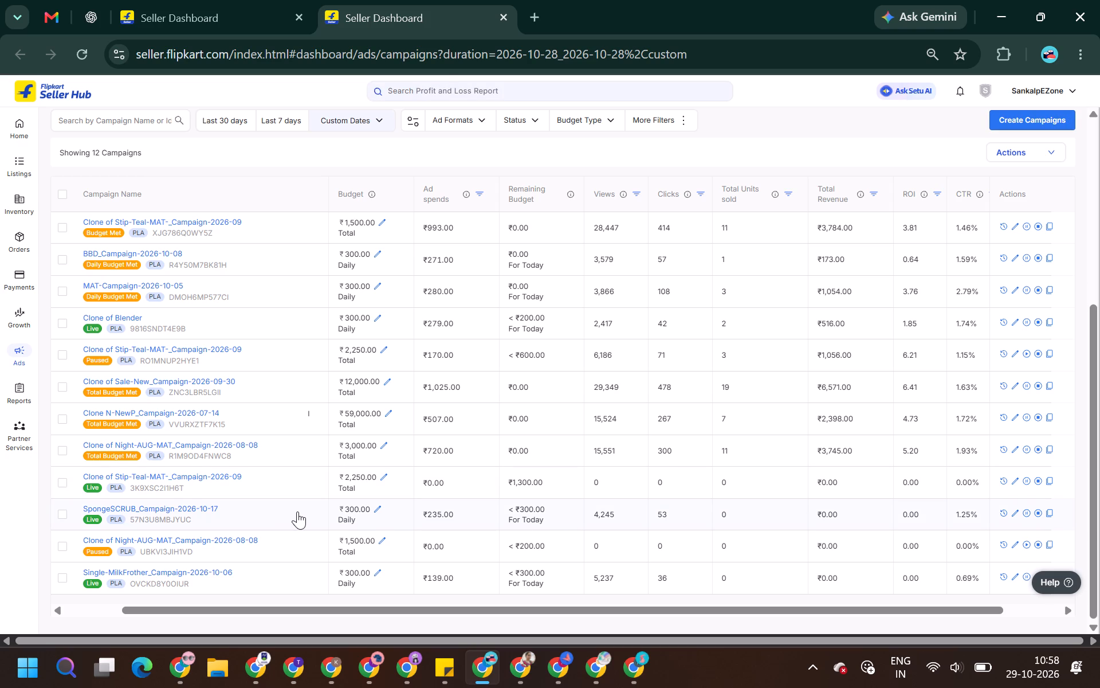
scroll(286, 544, down, 4)
click(1039, 546)
click(724, 400)
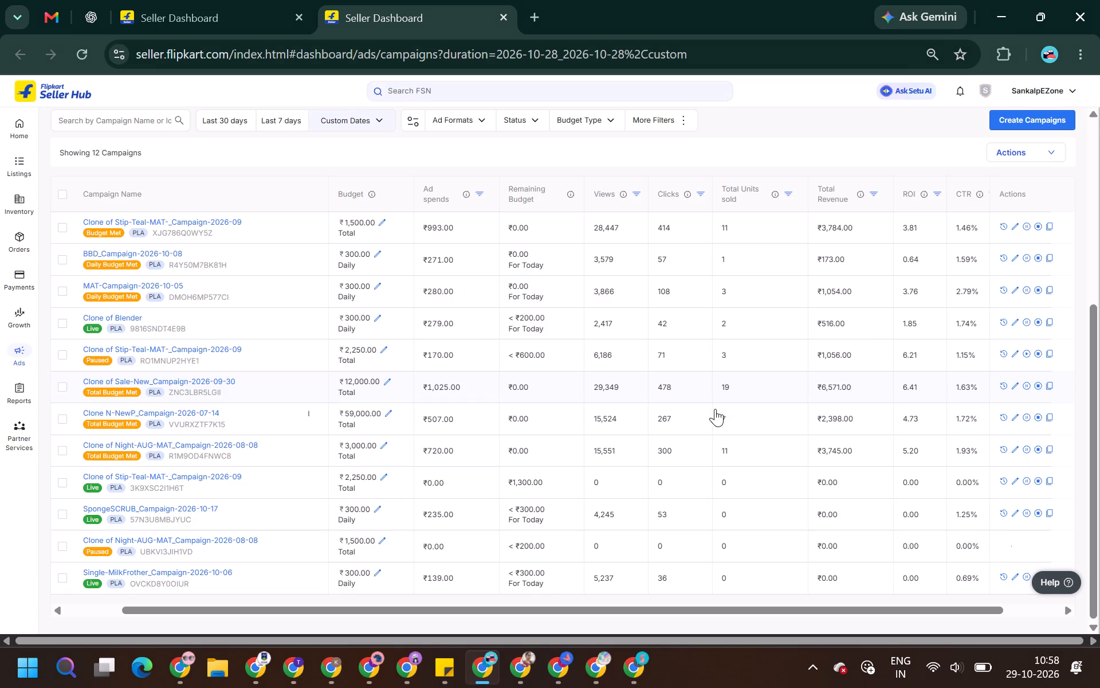
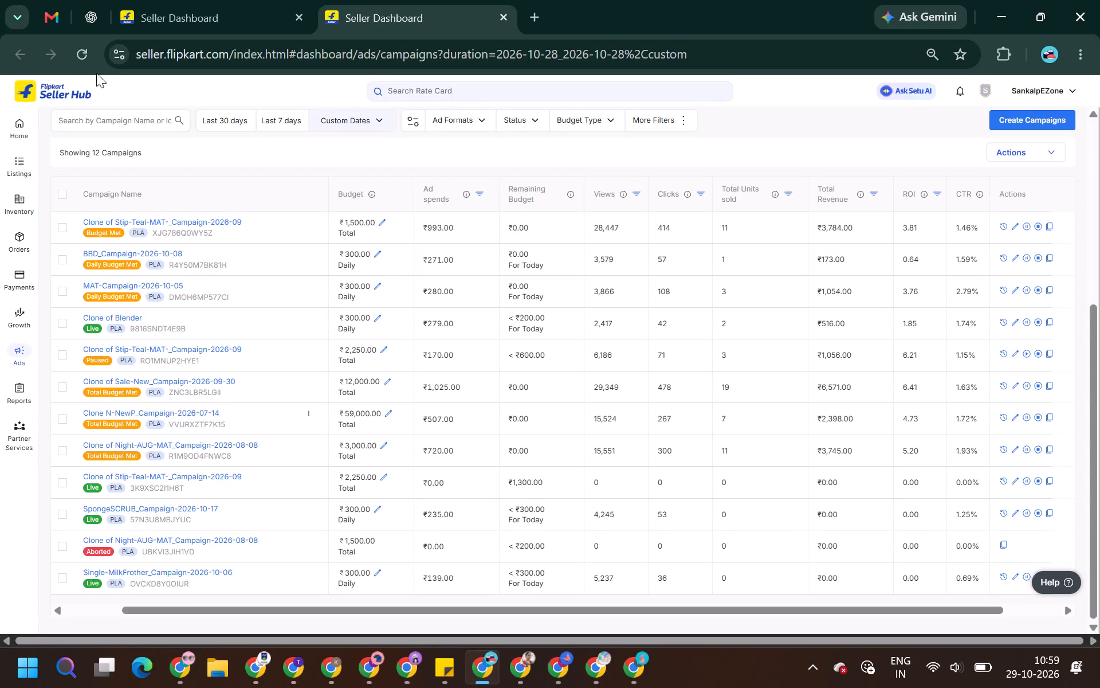
Reload the SankalpEZone campaign list and check the refreshed campaign statuses and remaining budgets.
drag(82, 58, 69, 94)
click(76, 44)
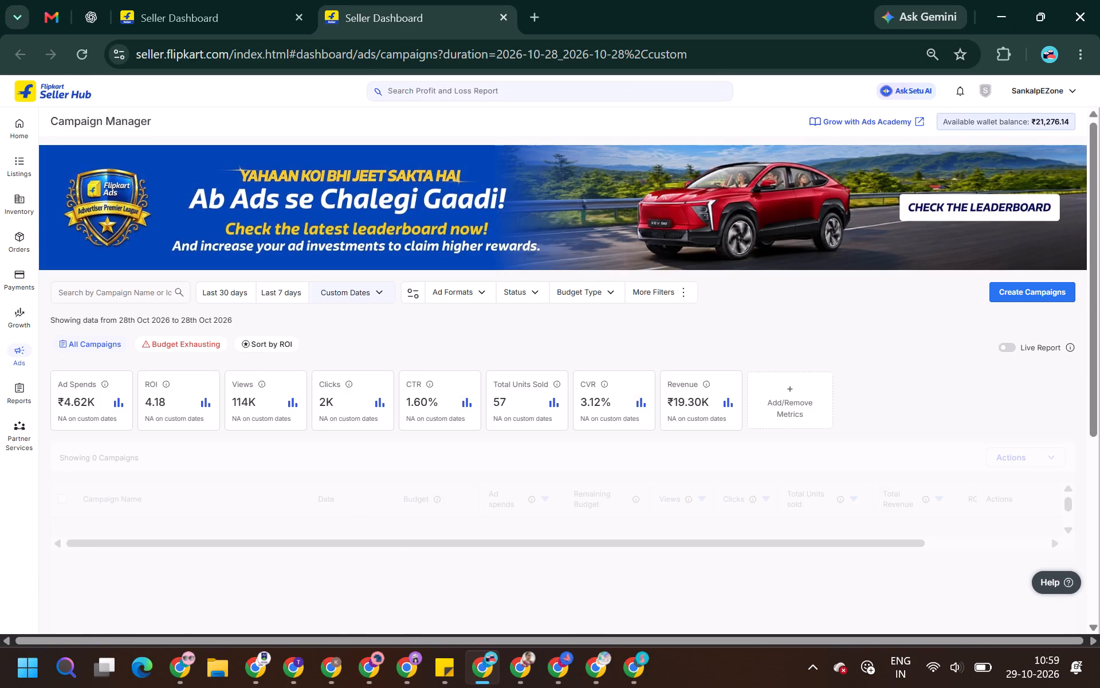
scroll(461, 245, down, 5)
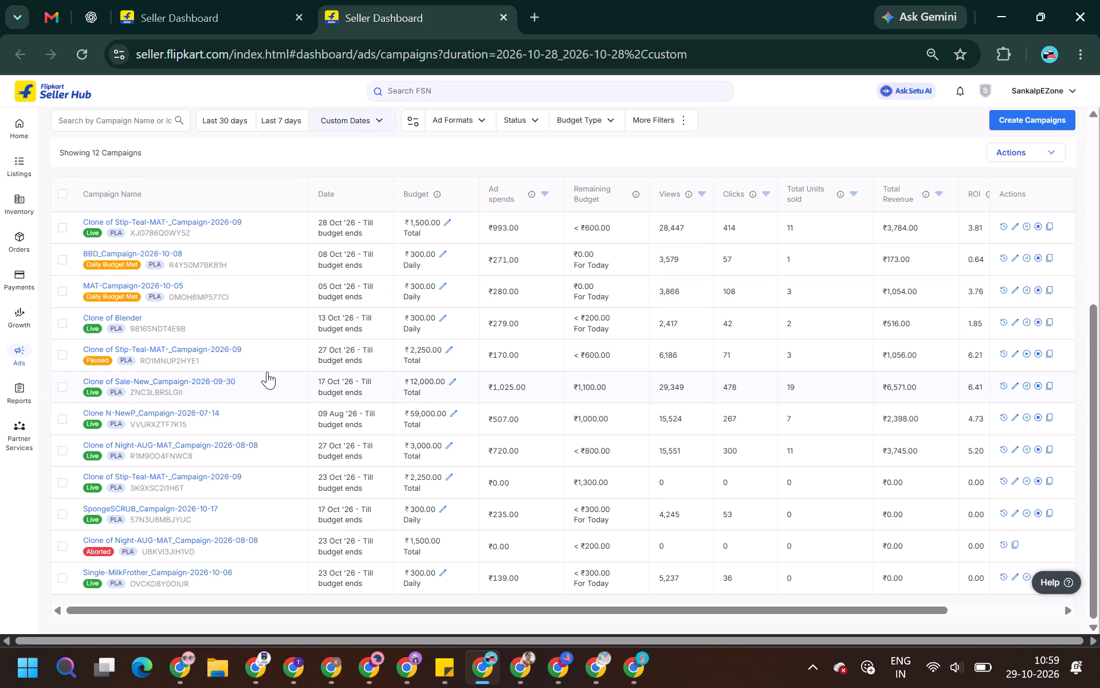
scroll(267, 372, down, 1)
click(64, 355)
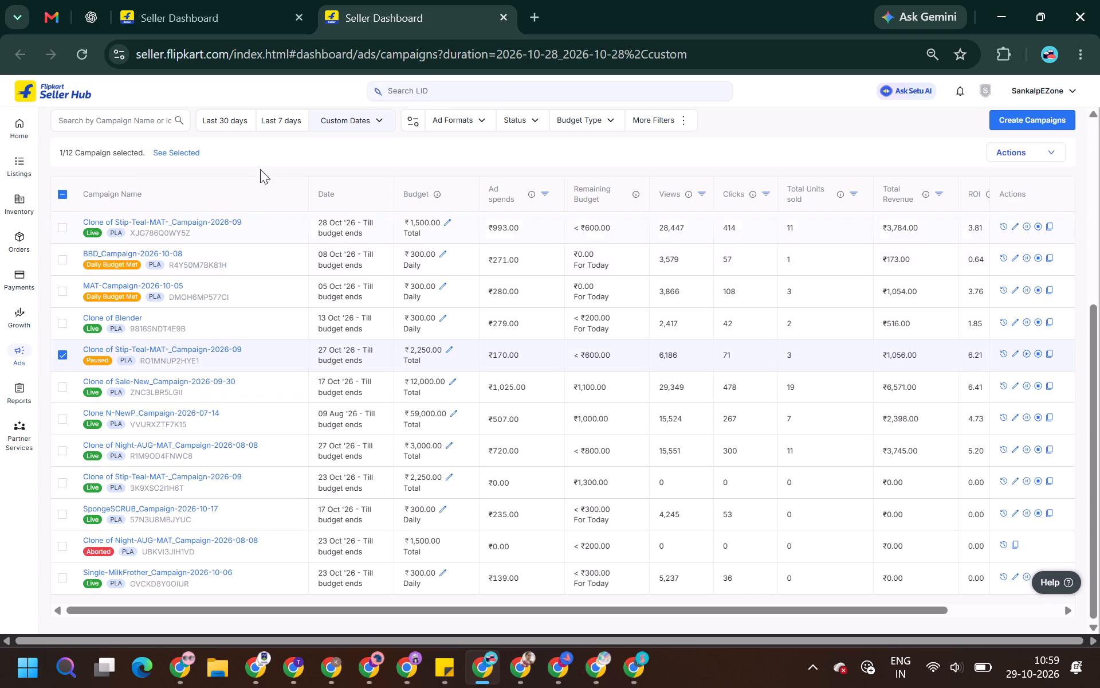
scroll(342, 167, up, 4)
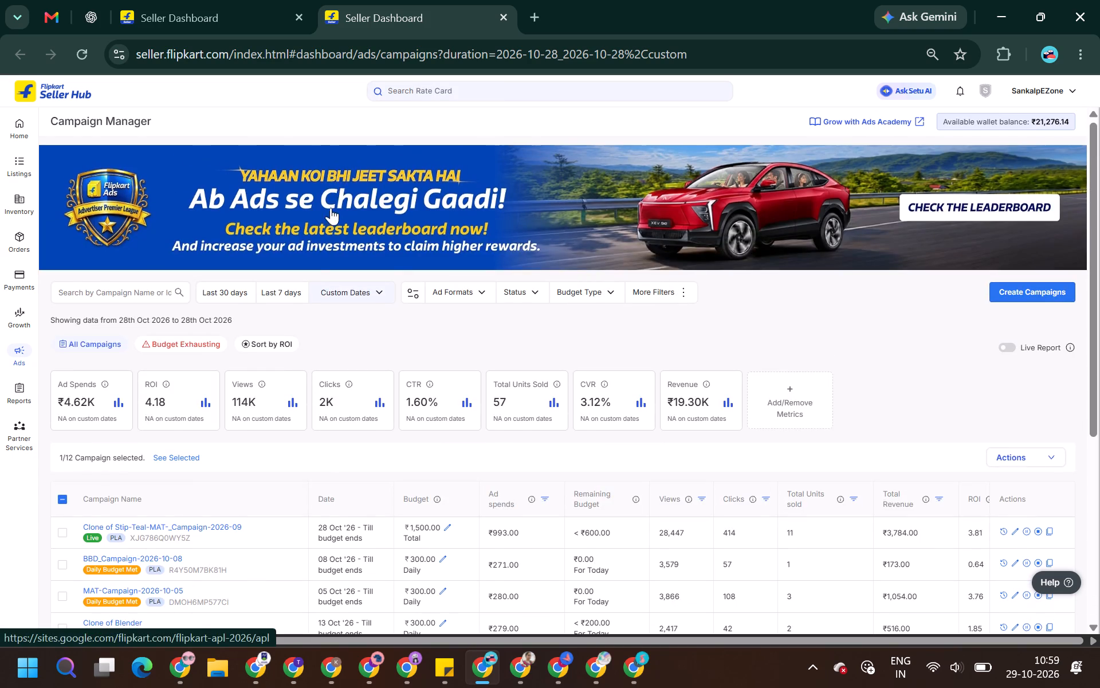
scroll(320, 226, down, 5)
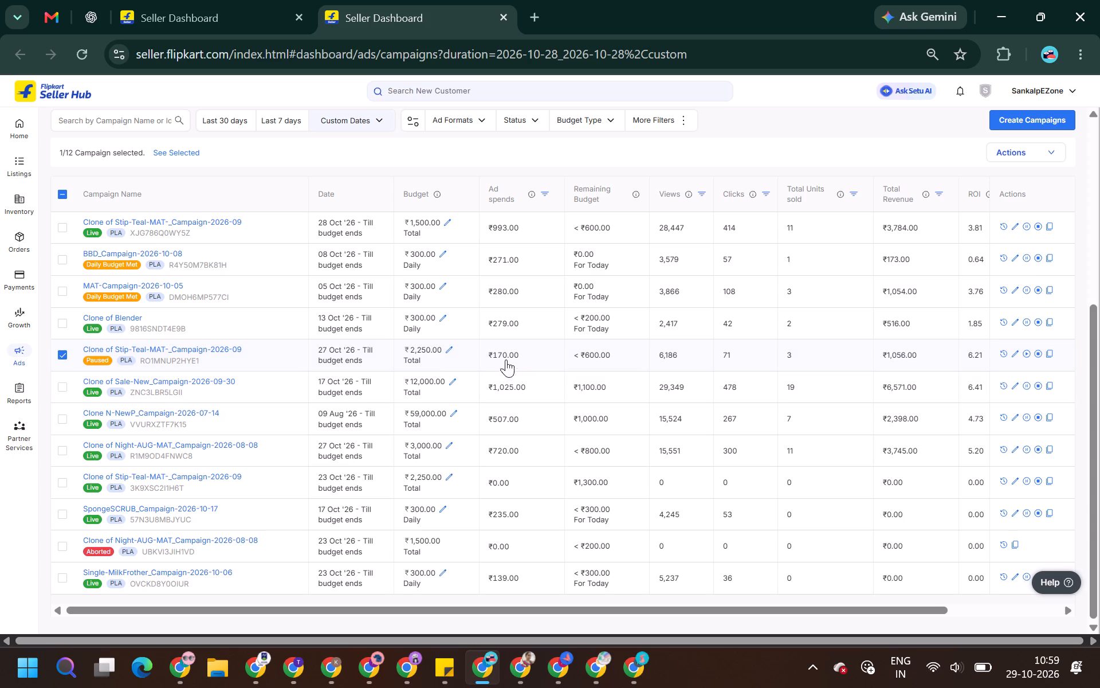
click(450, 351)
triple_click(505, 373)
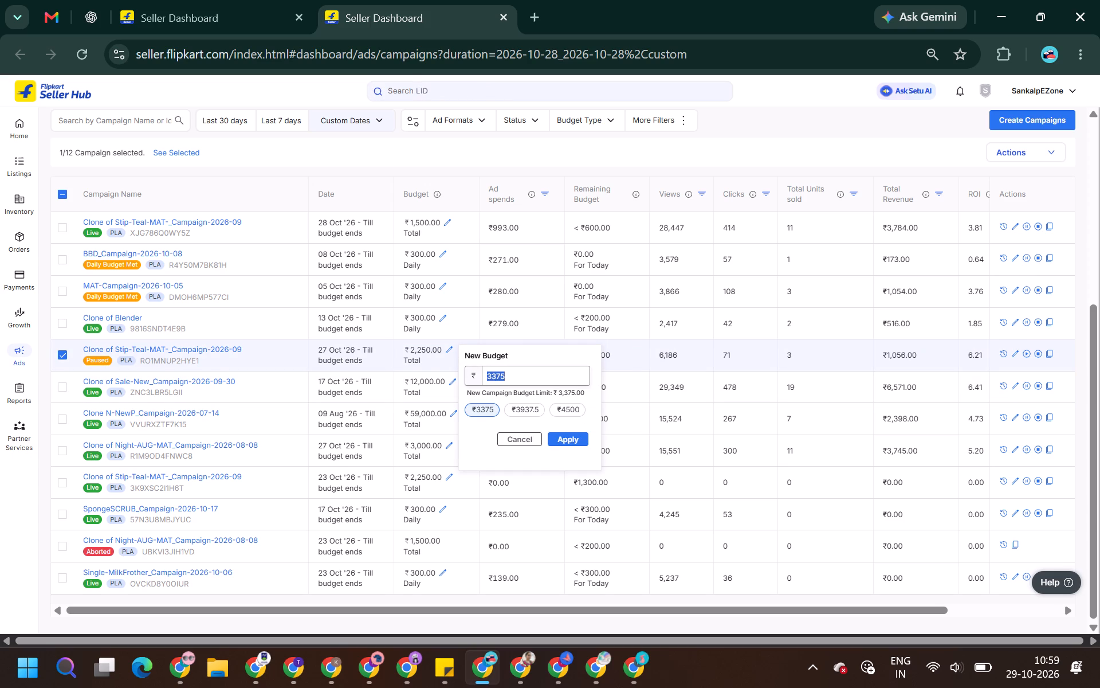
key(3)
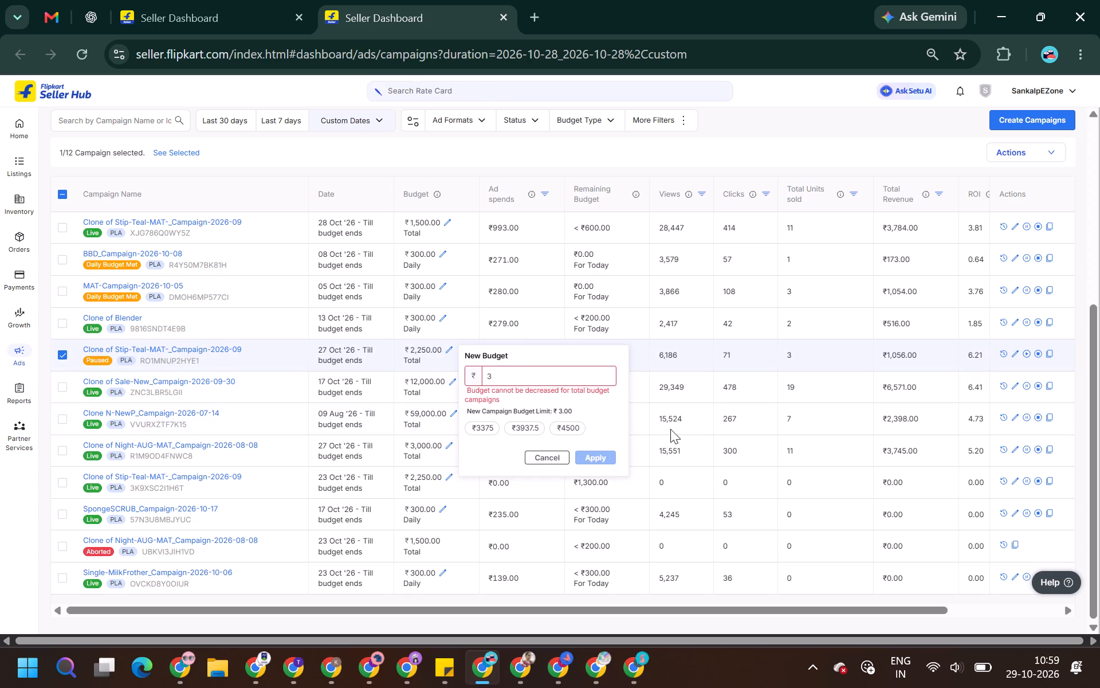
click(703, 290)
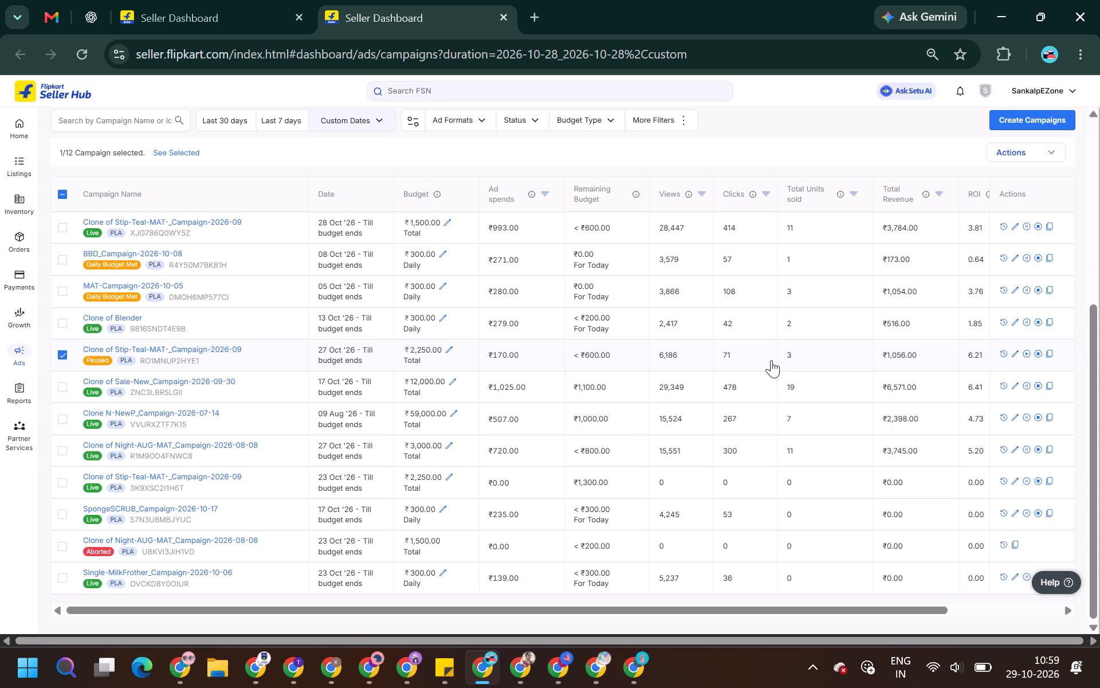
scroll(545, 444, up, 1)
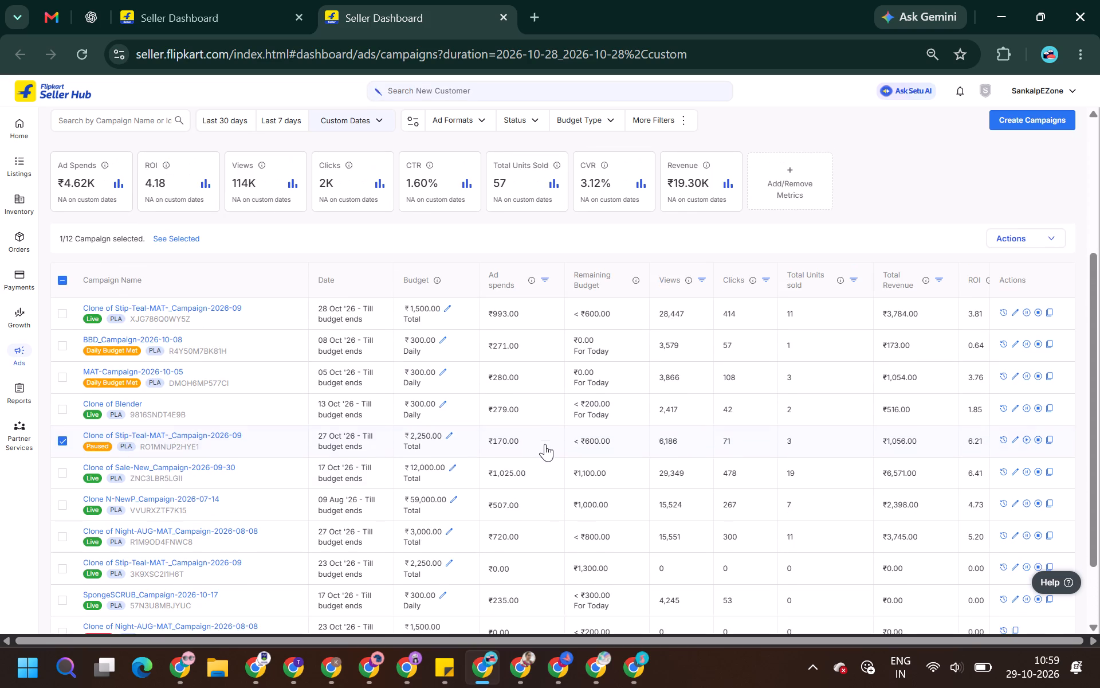
Switch to the MEETONLINEZONE seller account's Campaign Manager and examine its campaign budgets and performance for the last 7 days.
click(505, 673)
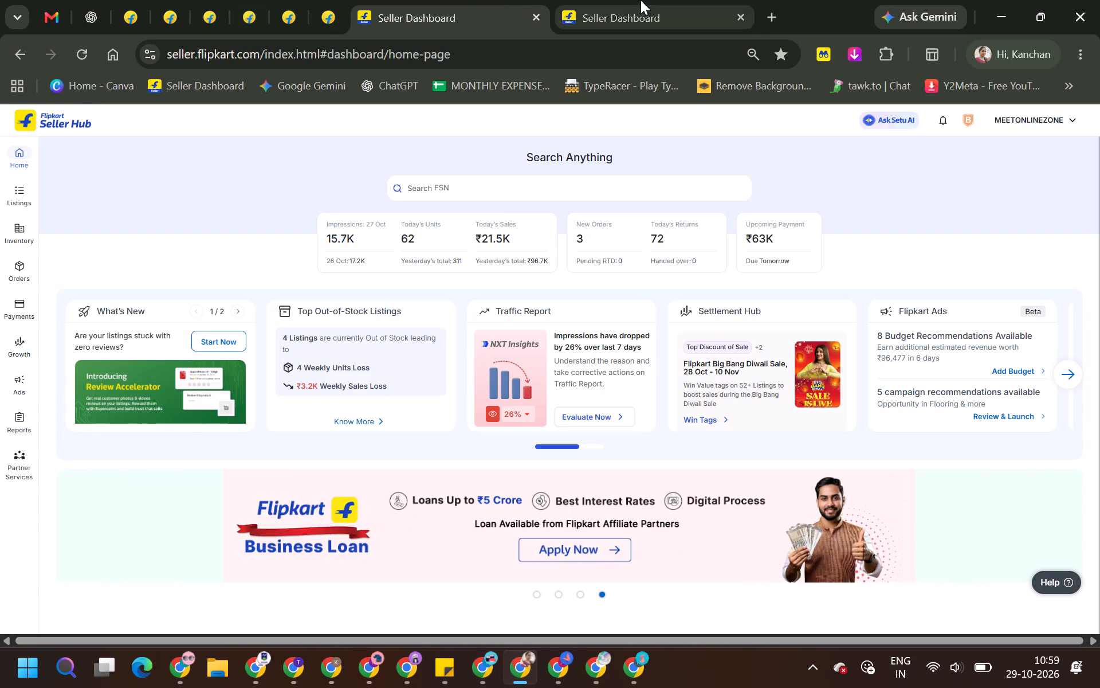
click(641, 0)
scroll(190, 292, down, 2)
scroll(188, 296, up, 1)
scroll(188, 297, down, 3)
scroll(371, 304, up, 2)
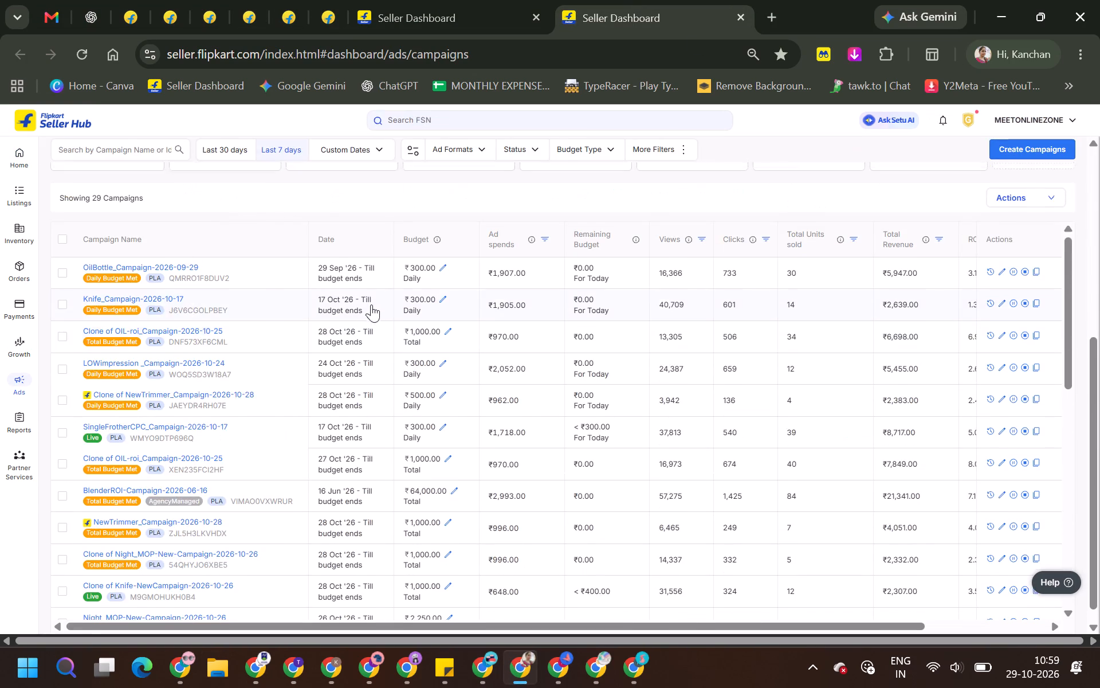
scroll(371, 304, up, 8)
click(443, 155)
scroll(397, 267, down, 3)
scroll(345, 380, down, 1)
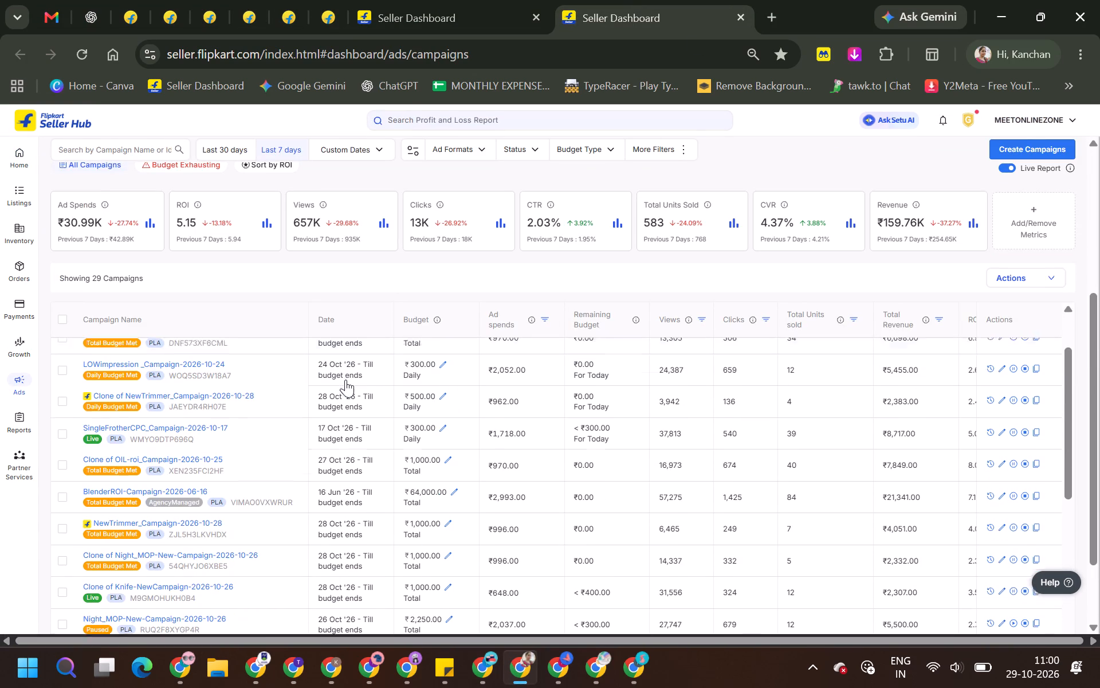
scroll(347, 382, up, 4)
scroll(413, 224, down, 2)
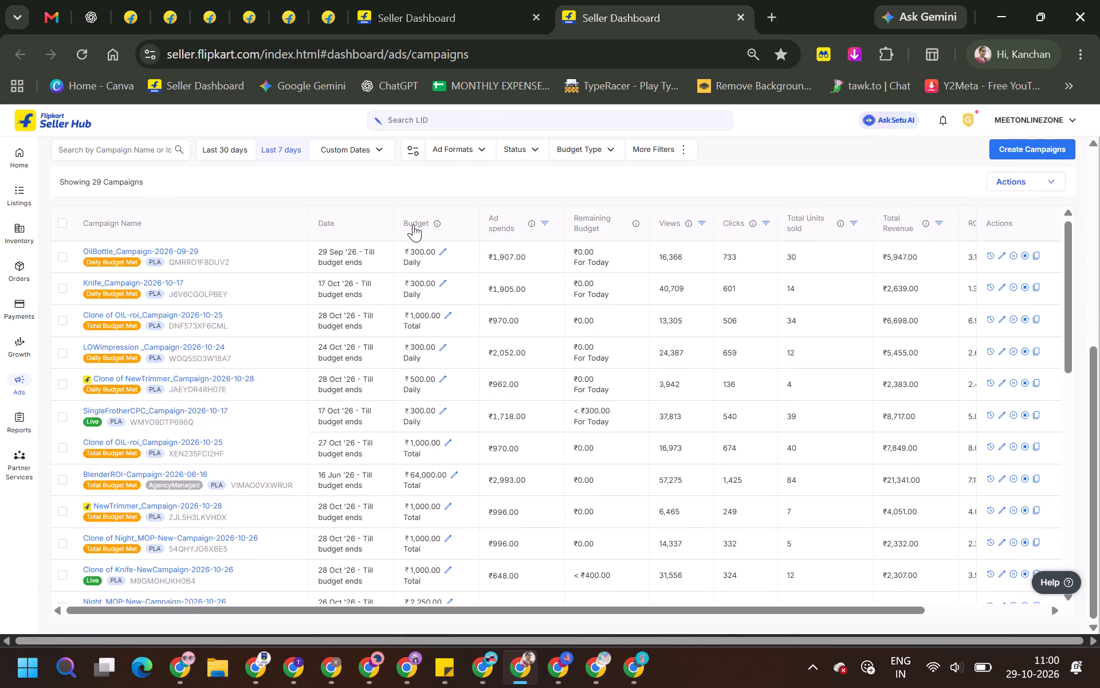
Set the total budget of Clone of OIL-roi_Campaign-2026-10-25 with ID DNF573XF6CML to ₹1,500.
click(450, 313)
click(572, 406)
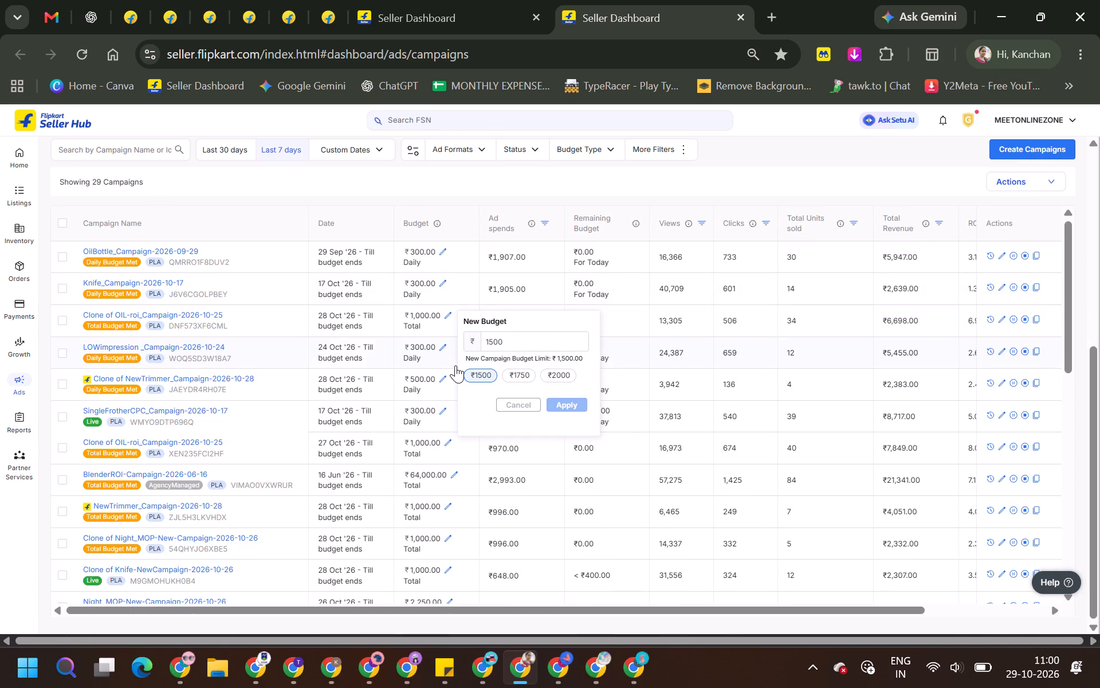
Set the total budget of Clone of OIL-roi_Campaign-2026-10-25 with ID XEN235FCI2HF to ₹1,500.
click(450, 441)
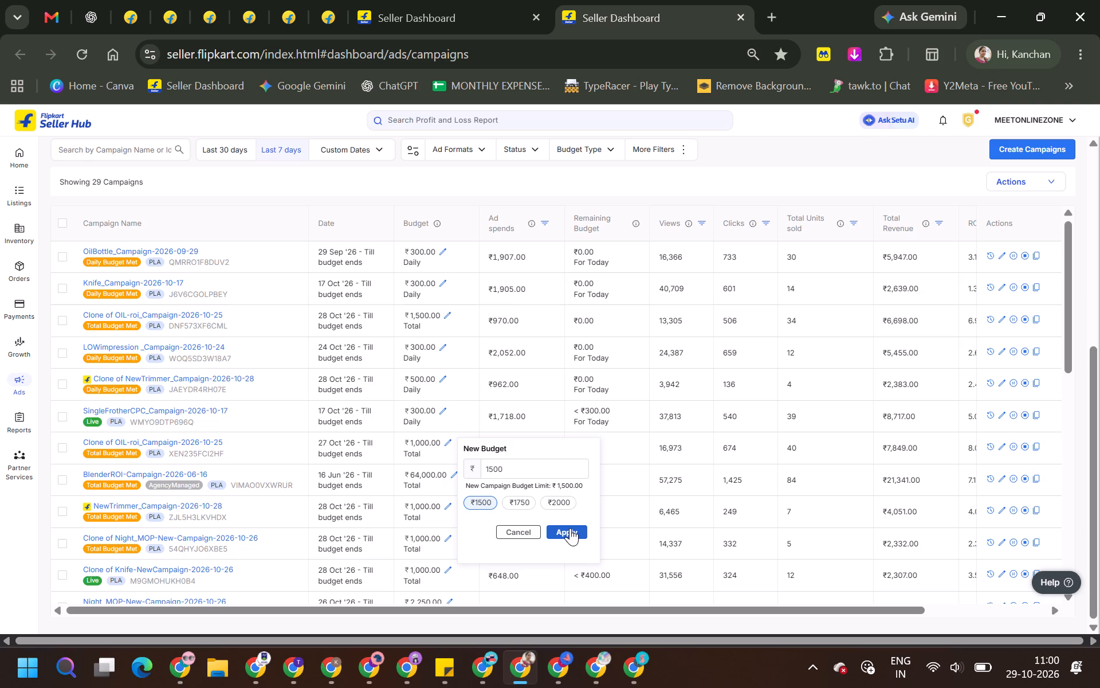
click(570, 528)
Set the total budget of BlenderROI-Campaign-2026-06-16 to ₹65,000.
scroll(378, 500, down, 1)
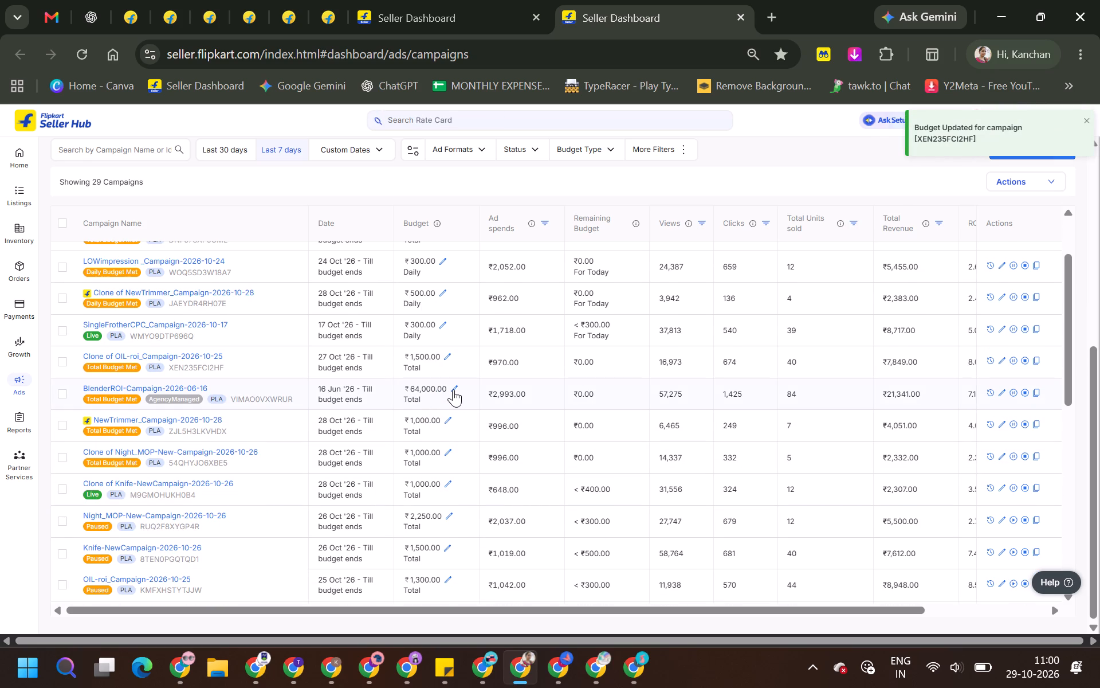
click(453, 389)
triple_click(547, 413)
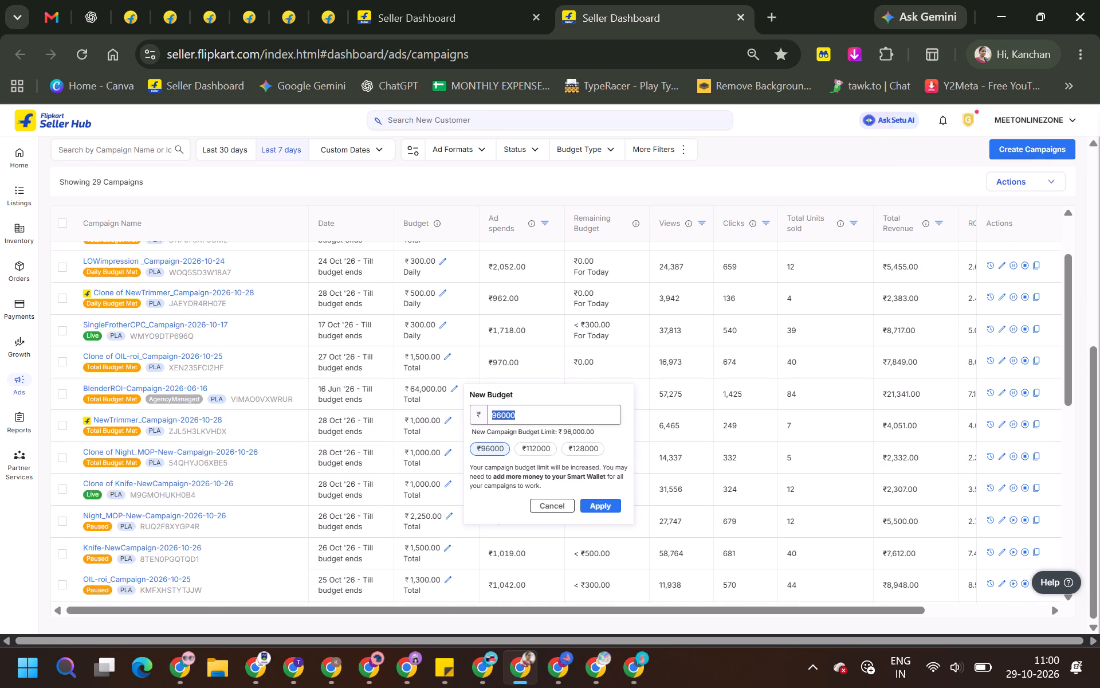
text(6500)
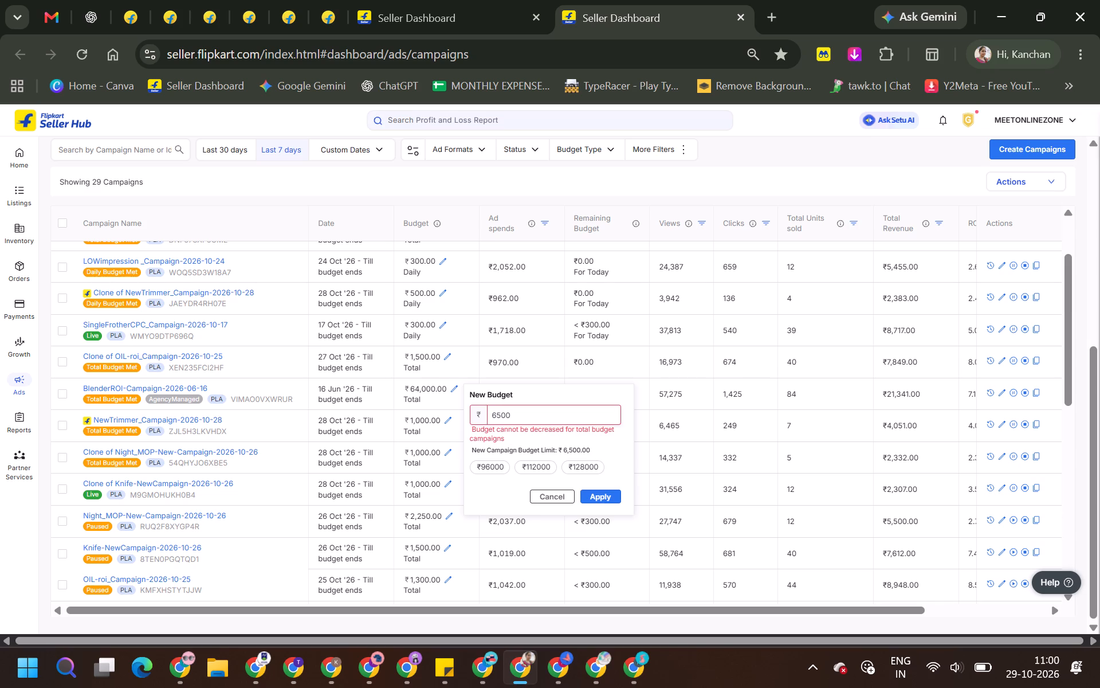
key(0)
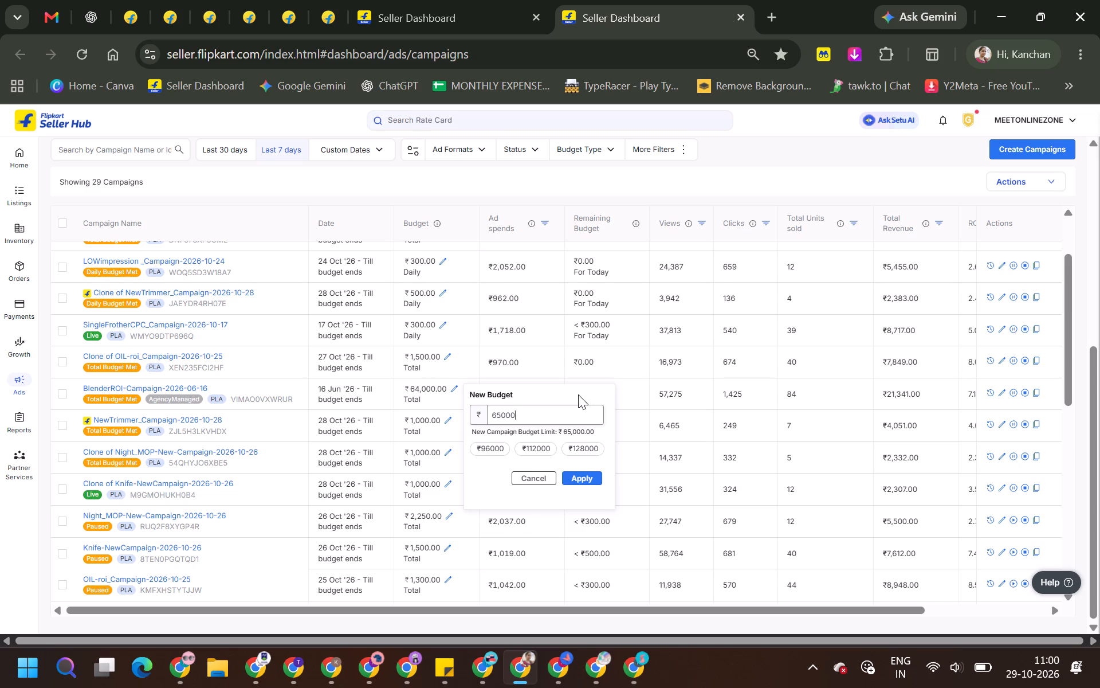
click(581, 479)
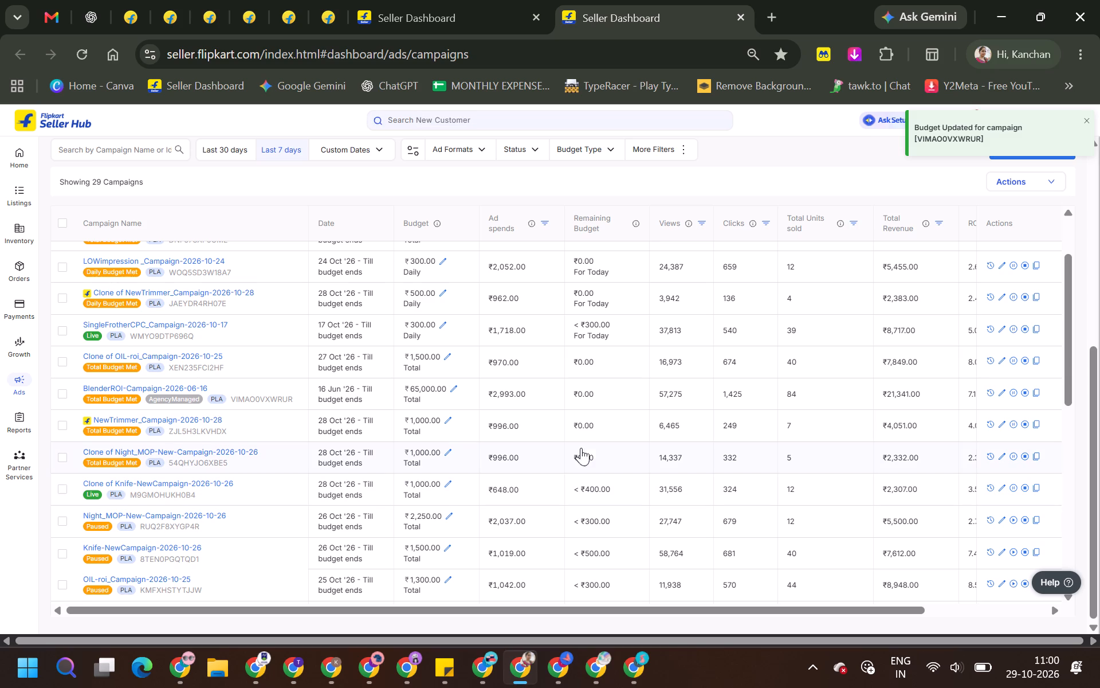
Set the total budget of NewTrimmer_Campaign-2026-10-28 with ID ZJL5H3LKVHDX to ₹1,500.
click(449, 420)
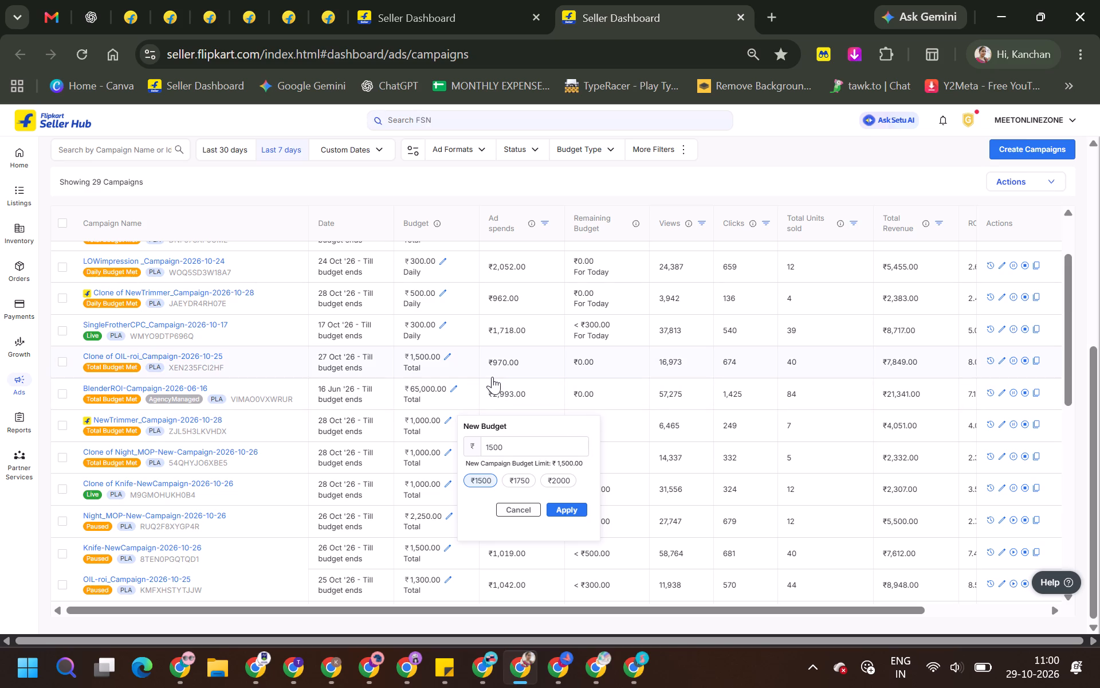
click(472, 392)
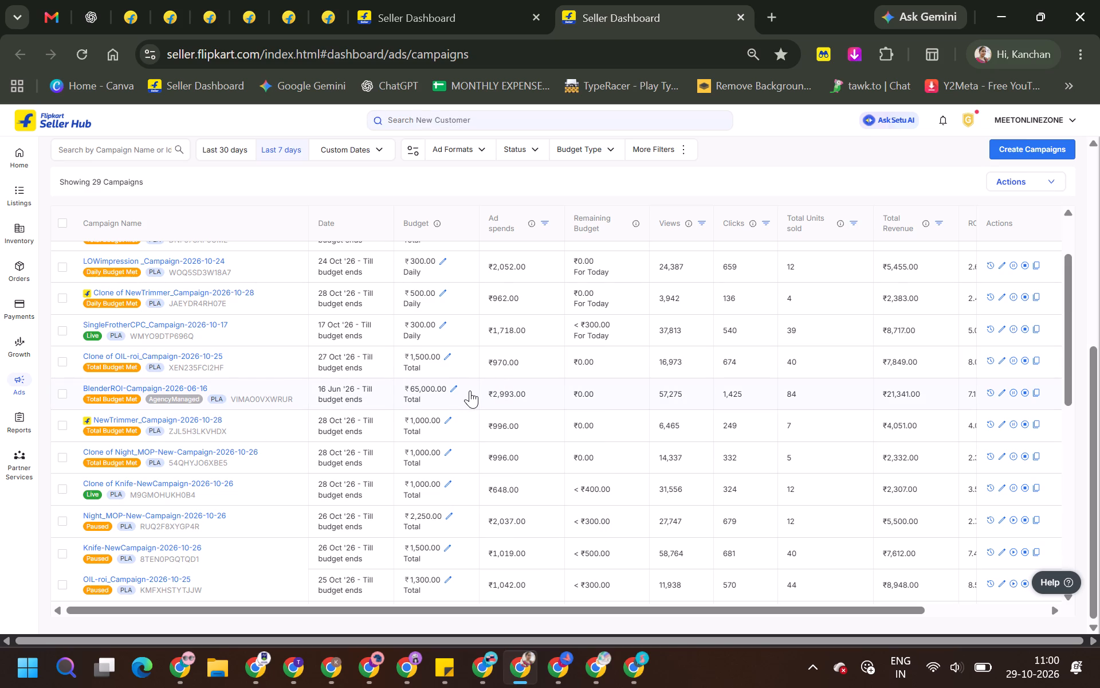
click(447, 424)
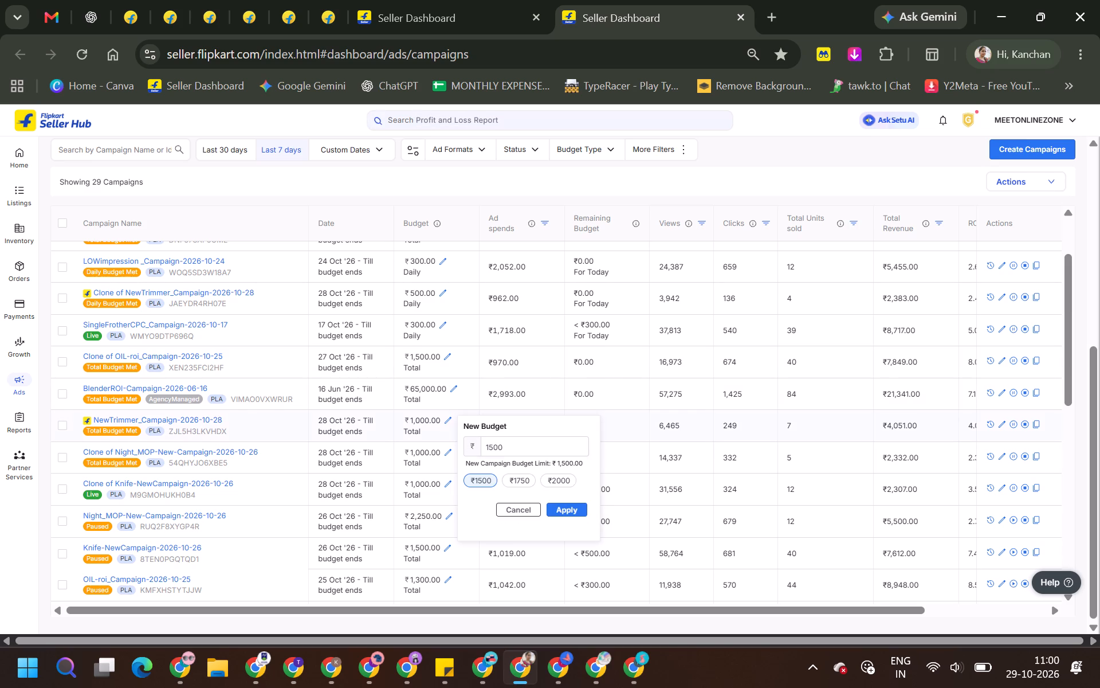
click(560, 504)
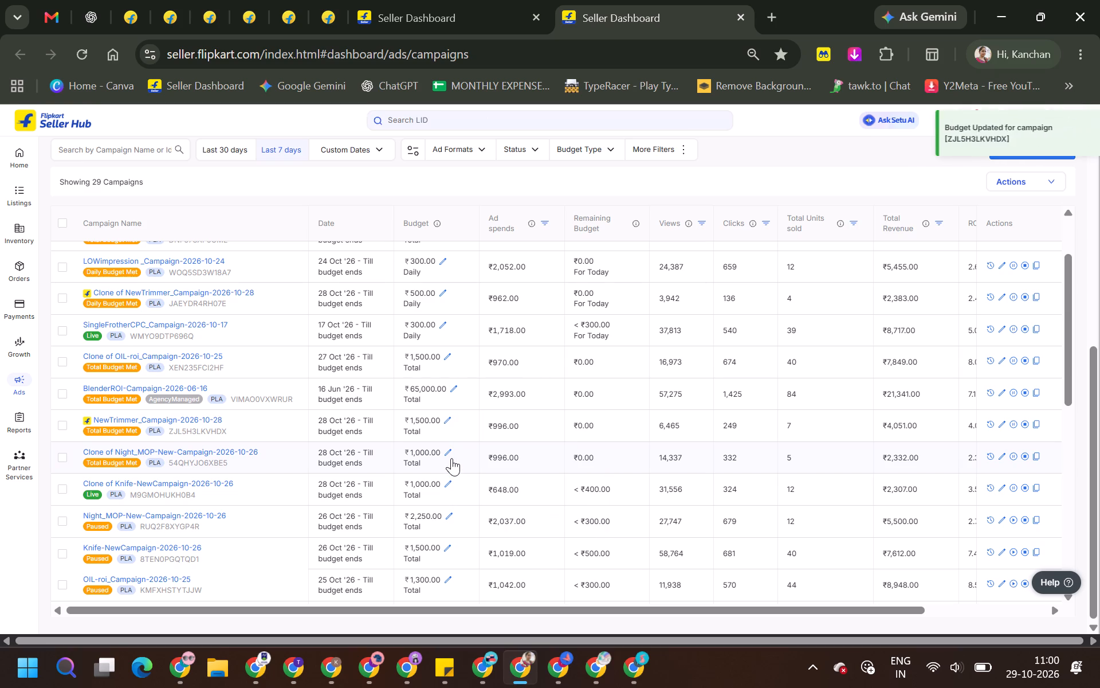
Set the total budget of Clone of Night_MOP-New-Campaign-2026-10-26 to ₹1,500.
click(450, 454)
click(555, 540)
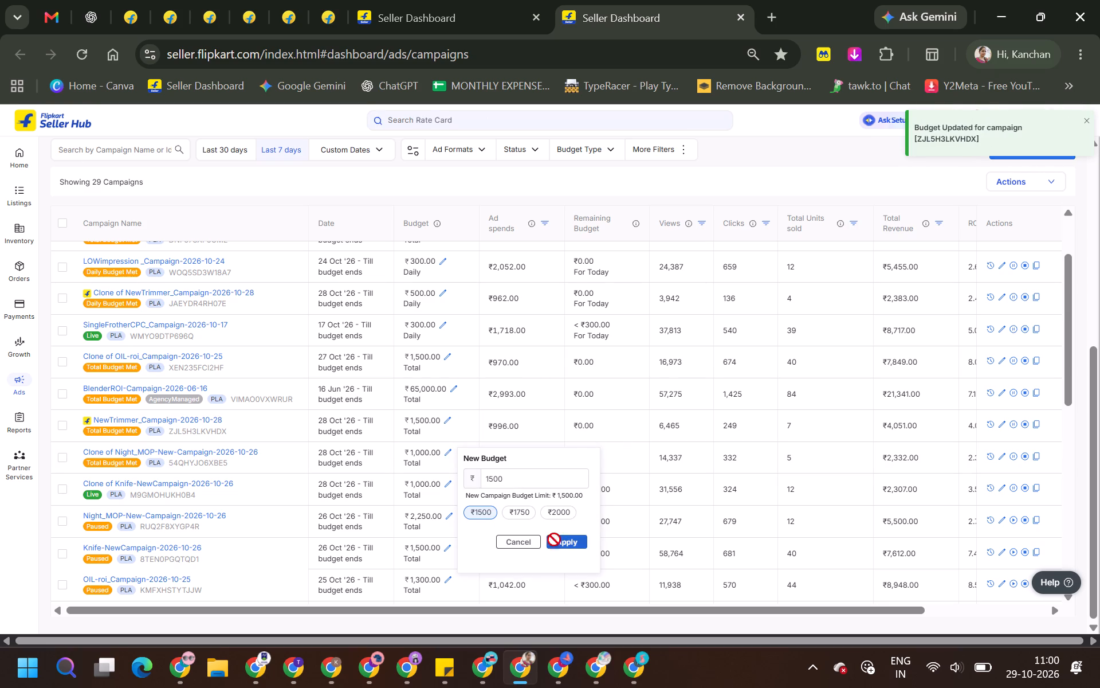
Go through the remaining campaigns and set the total budget of SwarnimRoundWeightScale_Campaign-2026-10-27 to ₹1,500.
scroll(345, 487, down, 1)
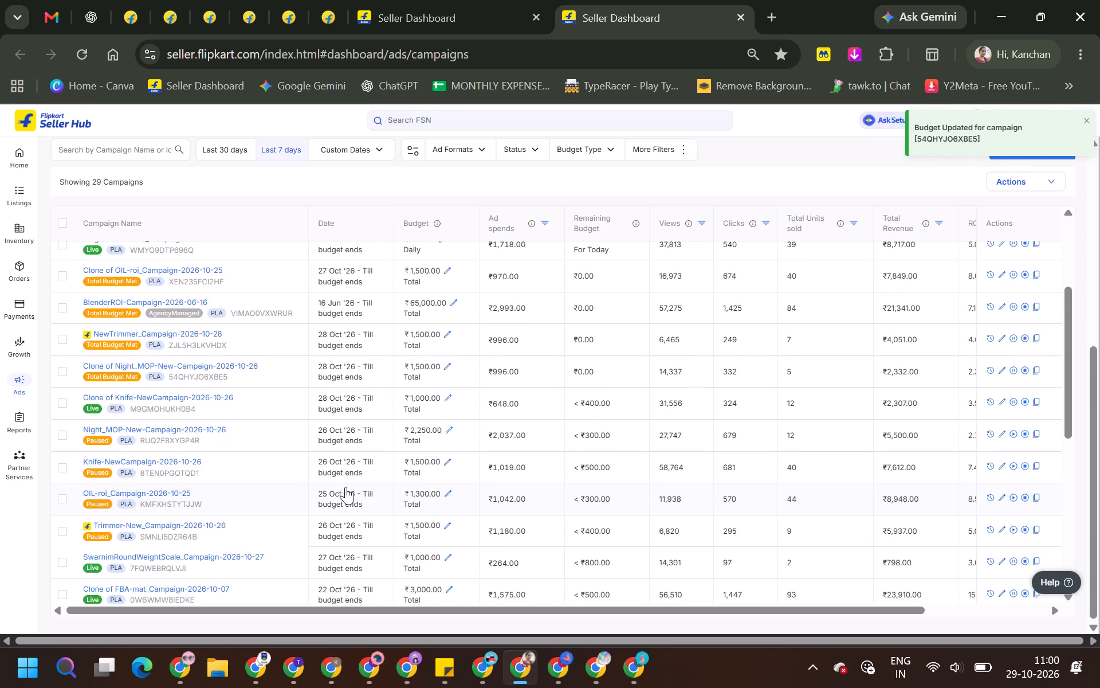
scroll(345, 487, down, 2)
scroll(311, 433, down, 4)
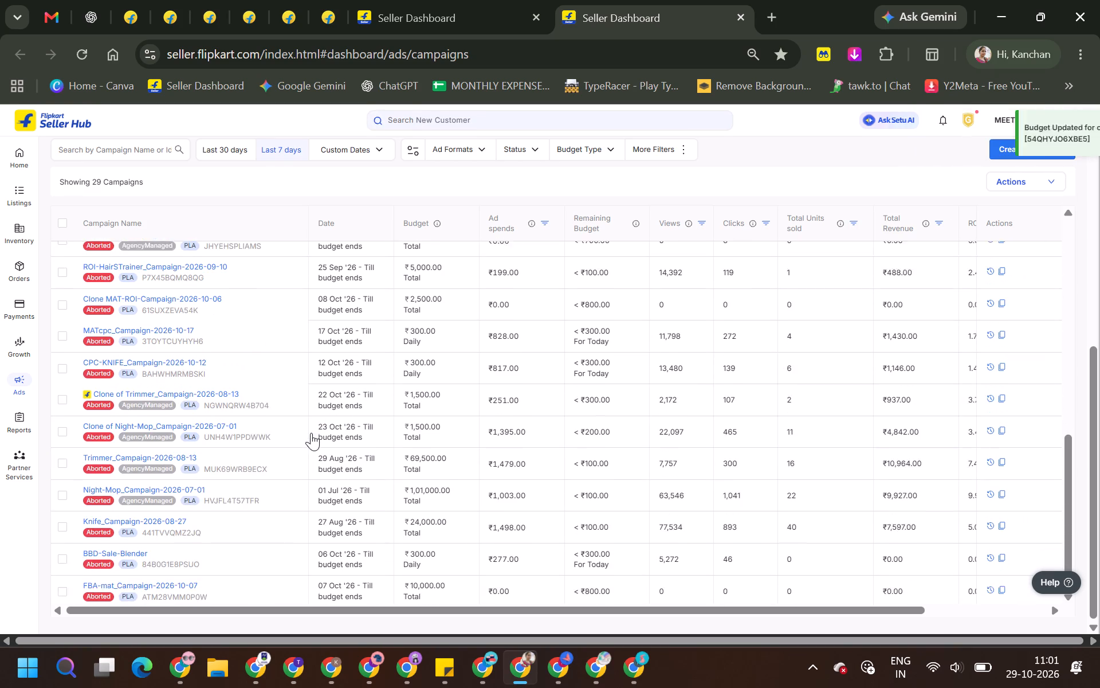
scroll(309, 448, down, 2)
scroll(309, 449, up, 1)
scroll(309, 449, down, 7)
scroll(312, 478, up, 3)
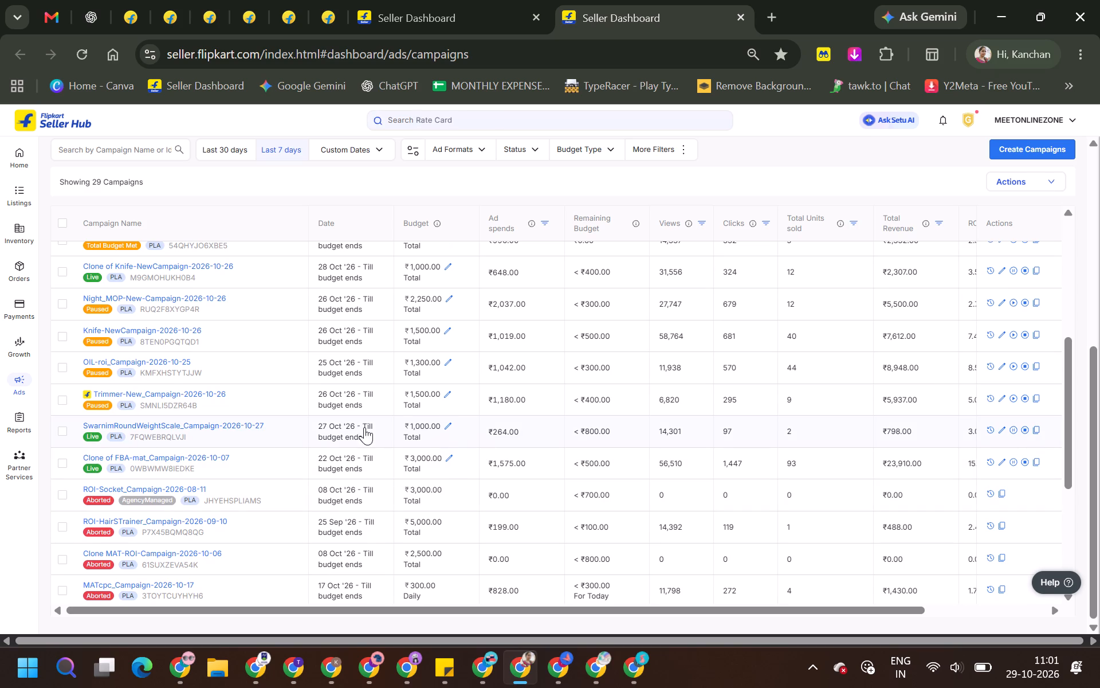
click(448, 424)
click(559, 511)
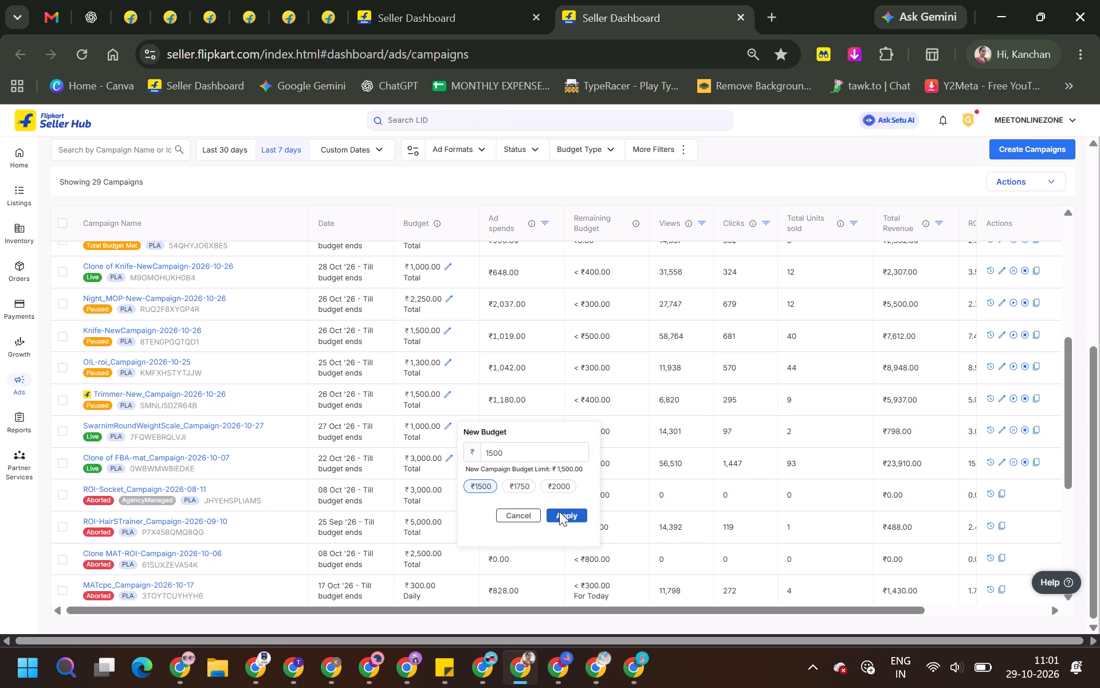
Set the total budget of the live campaign Clone of FBA-mat_Campaign-2026-10-07 to ₹3,500.
click(448, 456)
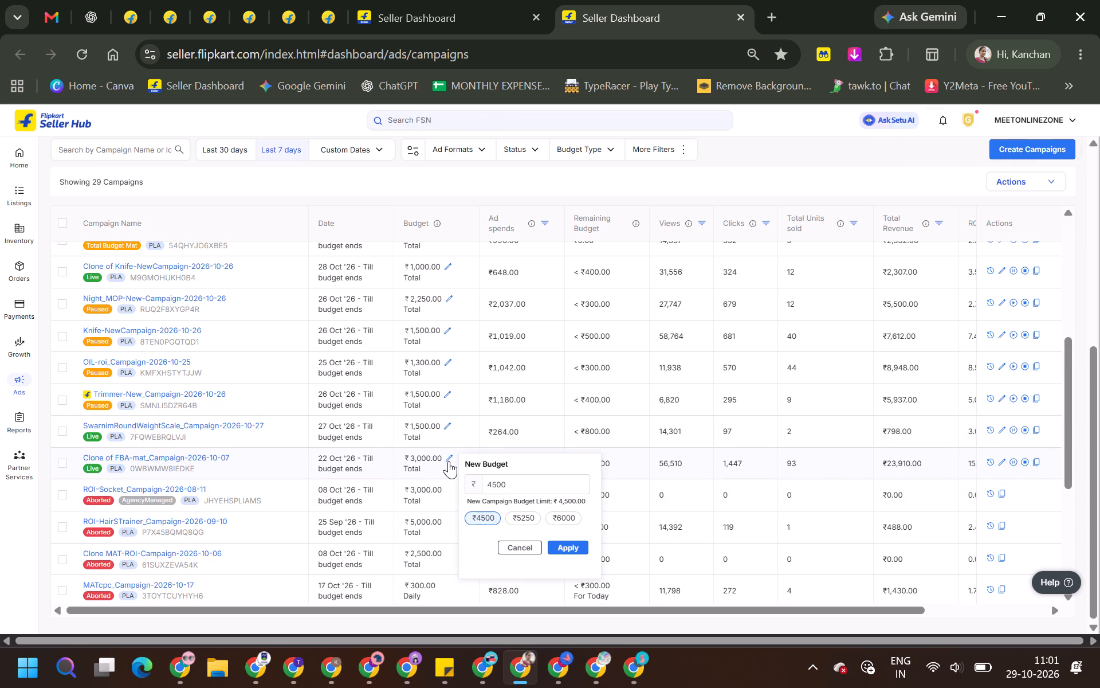
click(482, 432)
click(447, 462)
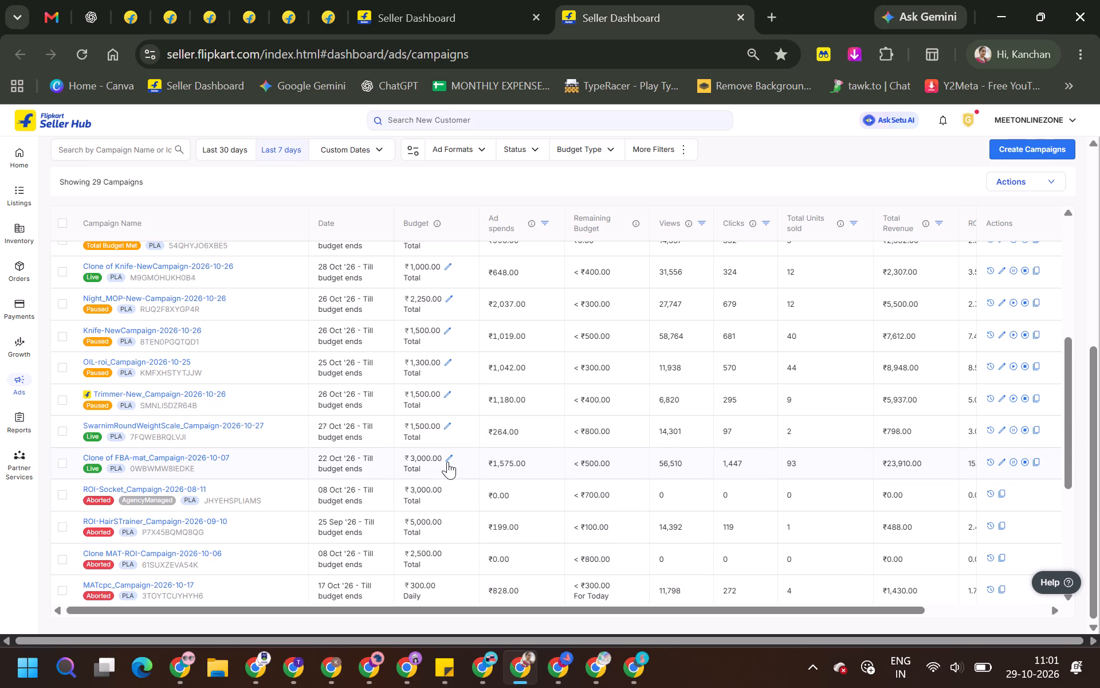
triple_click(513, 488)
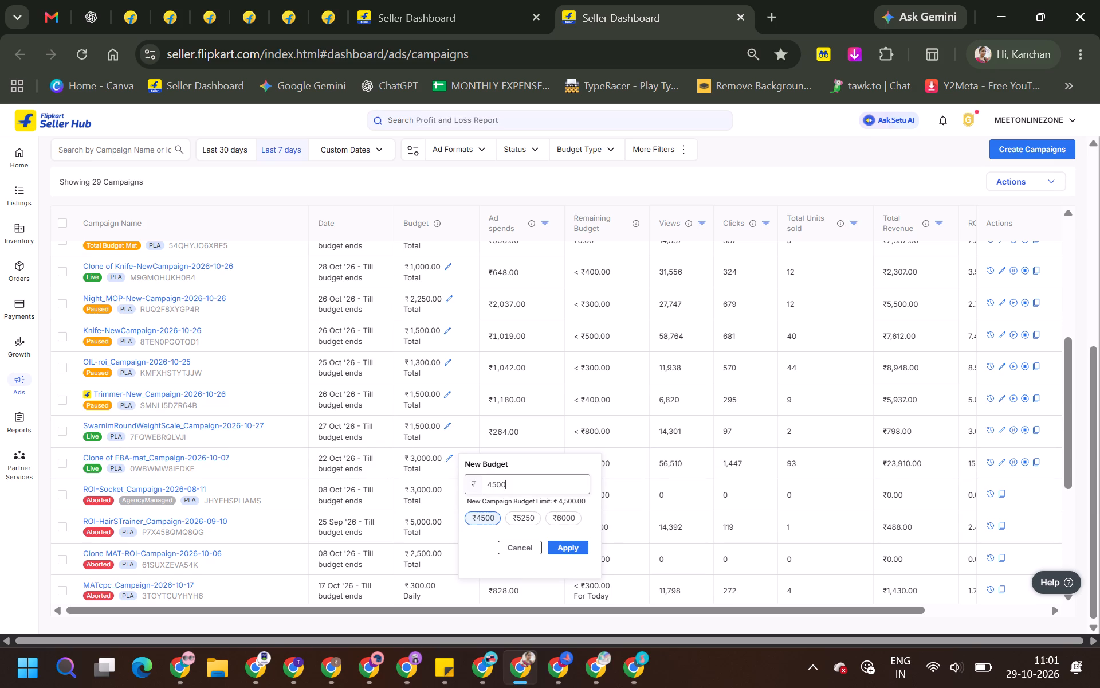
text(3500)
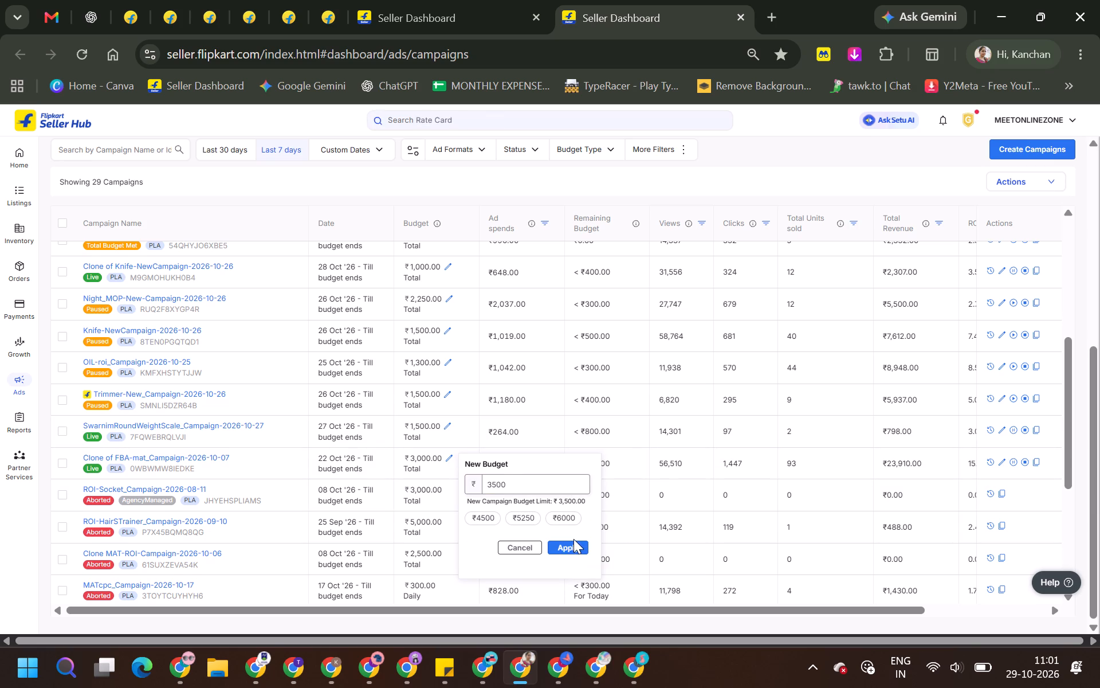
click(578, 551)
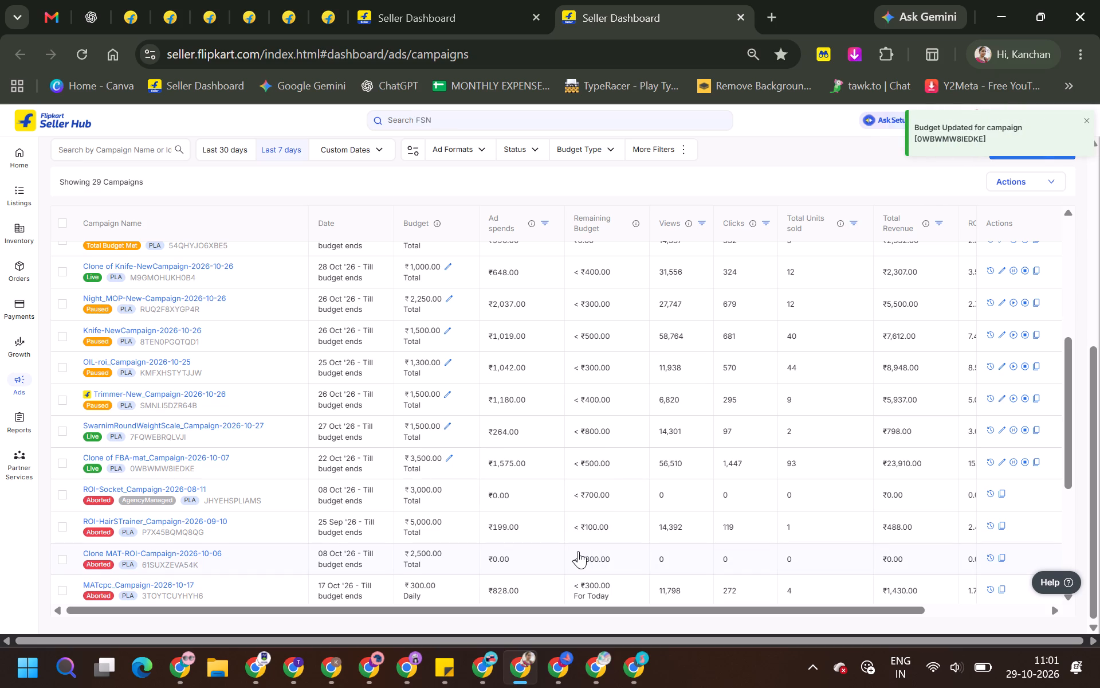
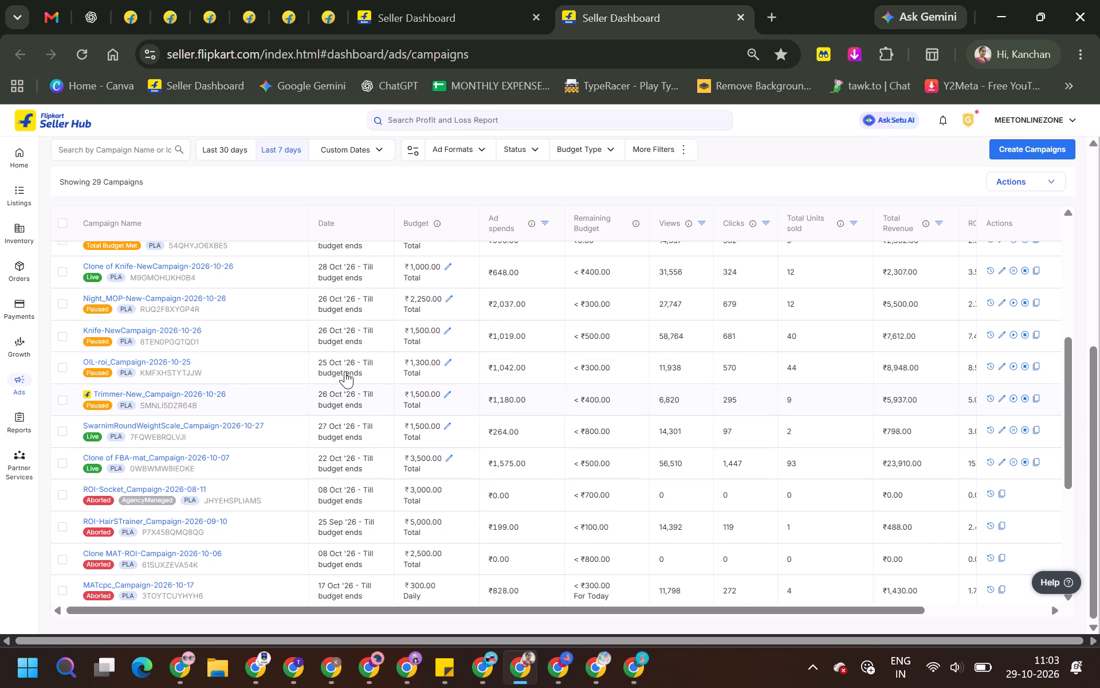
Limit the campaign report to a custom date range covering only 28 October 2026.
scroll(345, 371, up, 9)
click(372, 150)
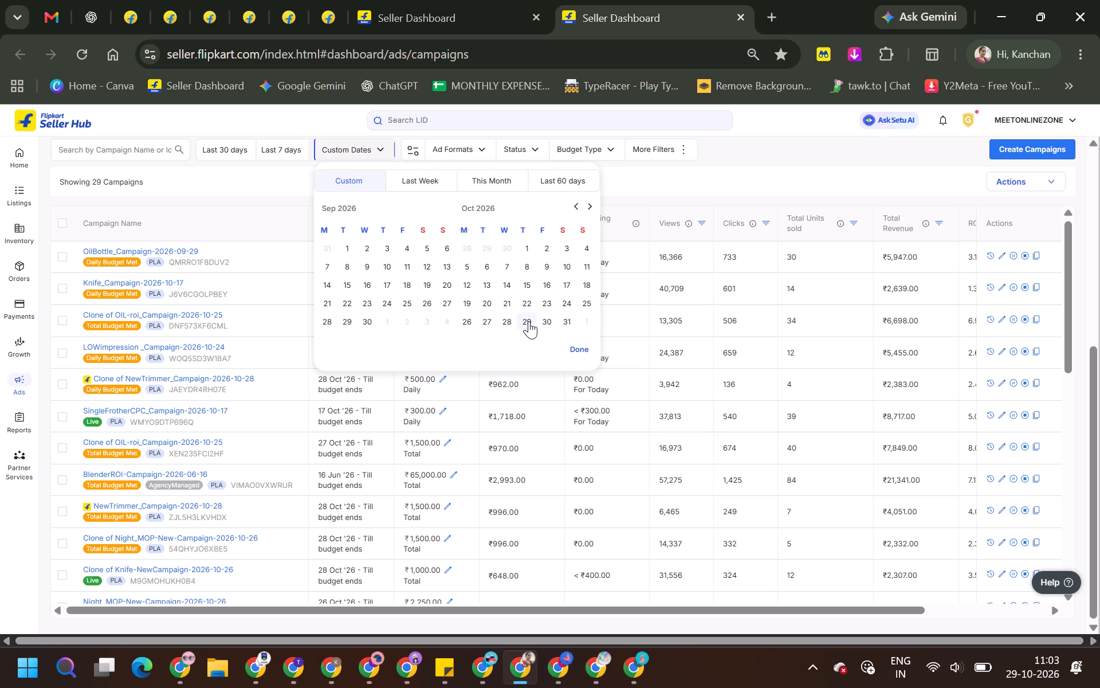
click(513, 327)
click(508, 324)
click(586, 350)
Review the summary metrics and each campaign's status, ad spend, remaining budget and sales for 28 October 2026.
scroll(298, 316, up, 3)
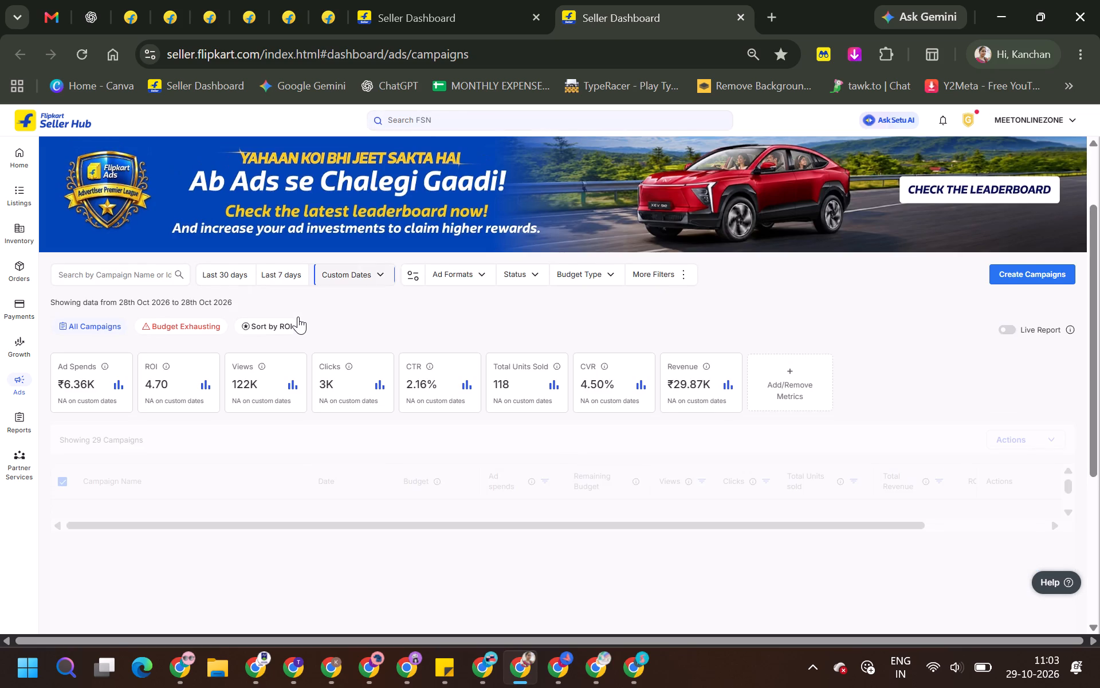
scroll(298, 316, up, 3)
scroll(530, 219, down, 5)
scroll(449, 286, up, 1)
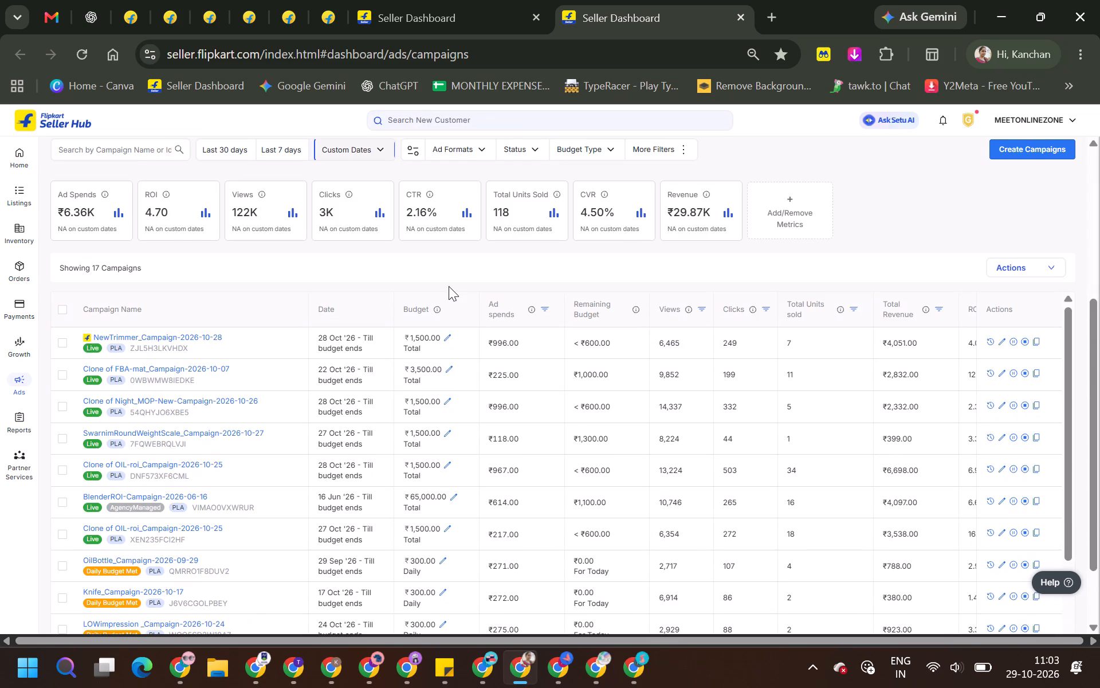
scroll(450, 286, up, 1)
scroll(425, 335, down, 2)
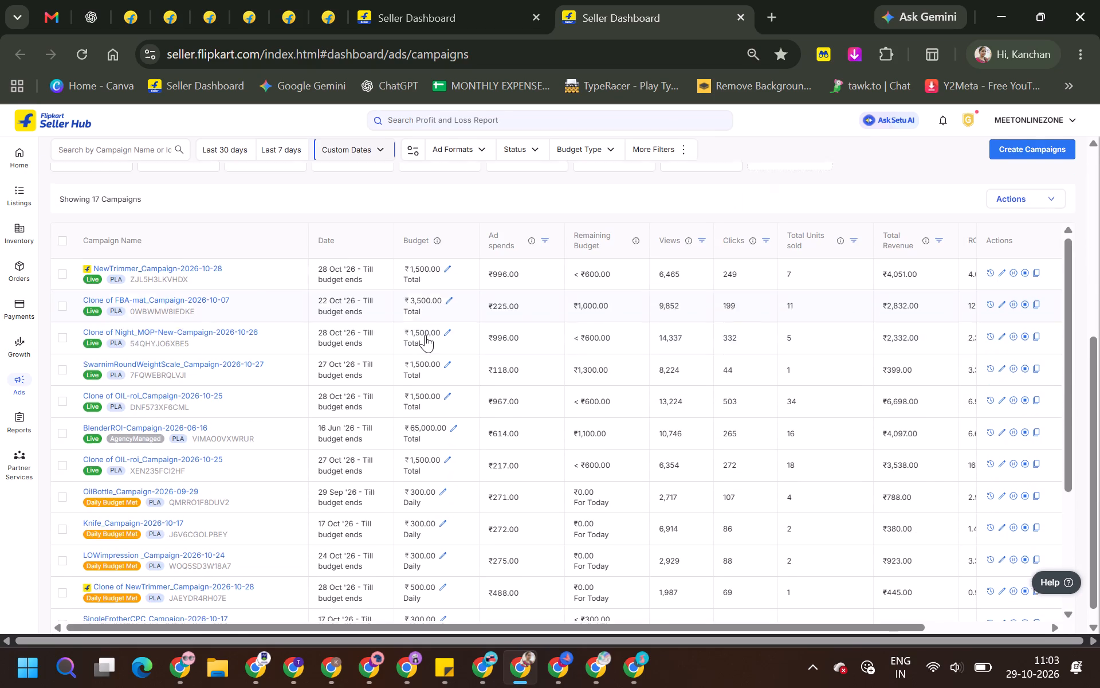
click(490, 195)
scroll(490, 195, down, 1)
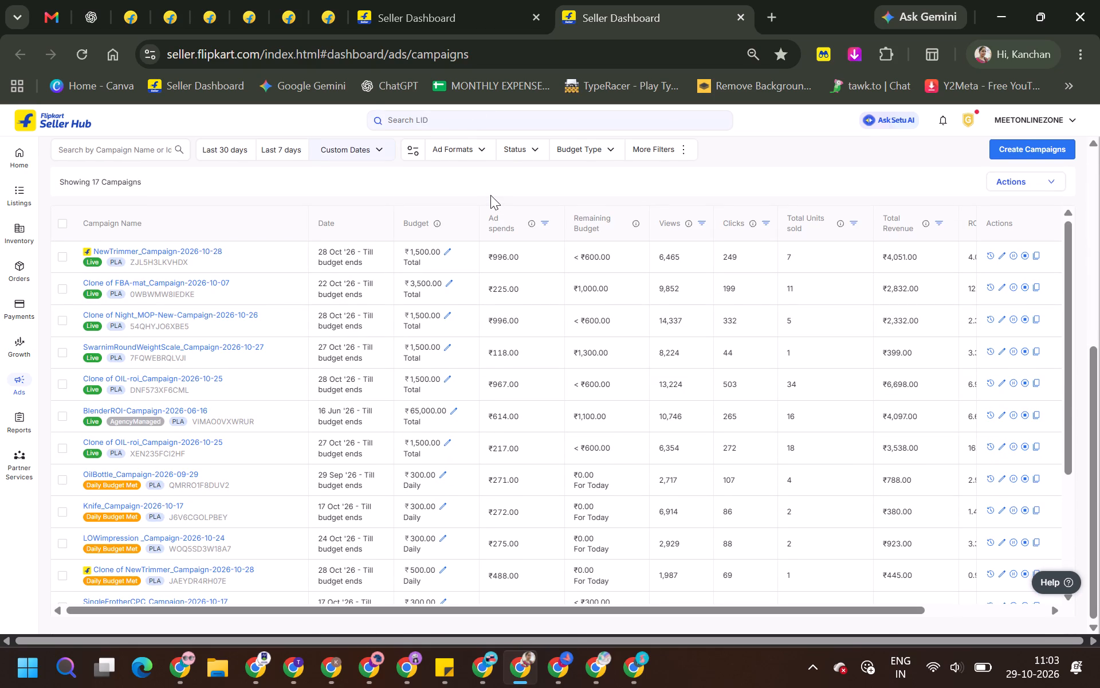
scroll(490, 195, up, 2)
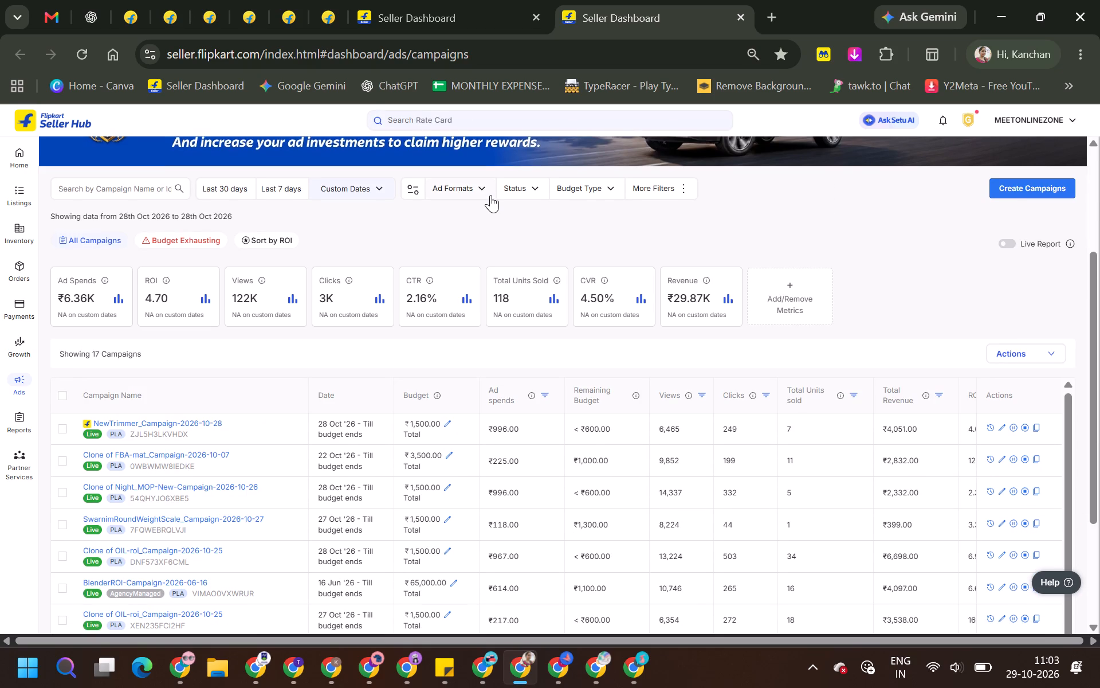
scroll(442, 251, down, 3)
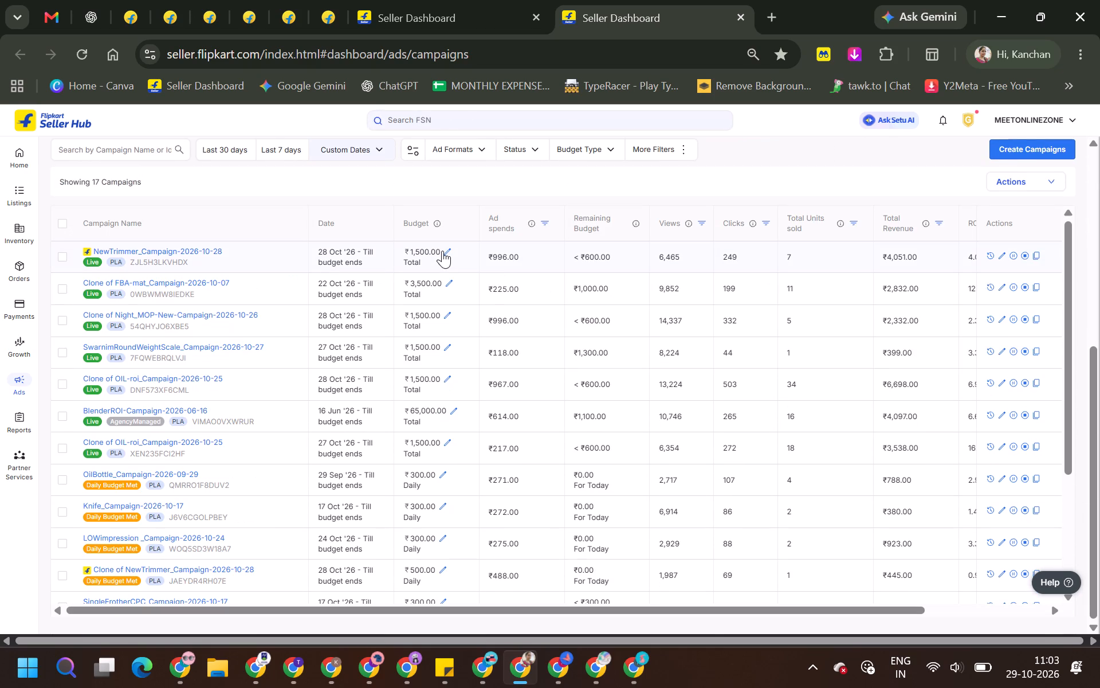
scroll(445, 248, down, 5)
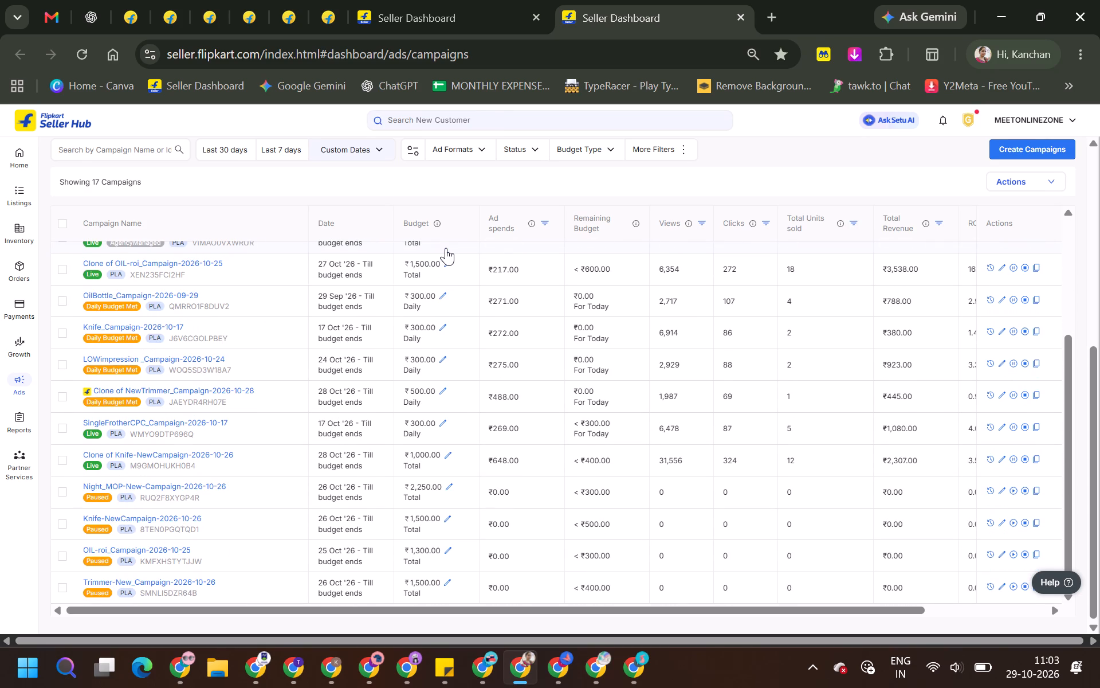
scroll(366, 371, down, 4)
scroll(564, 453, down, 4)
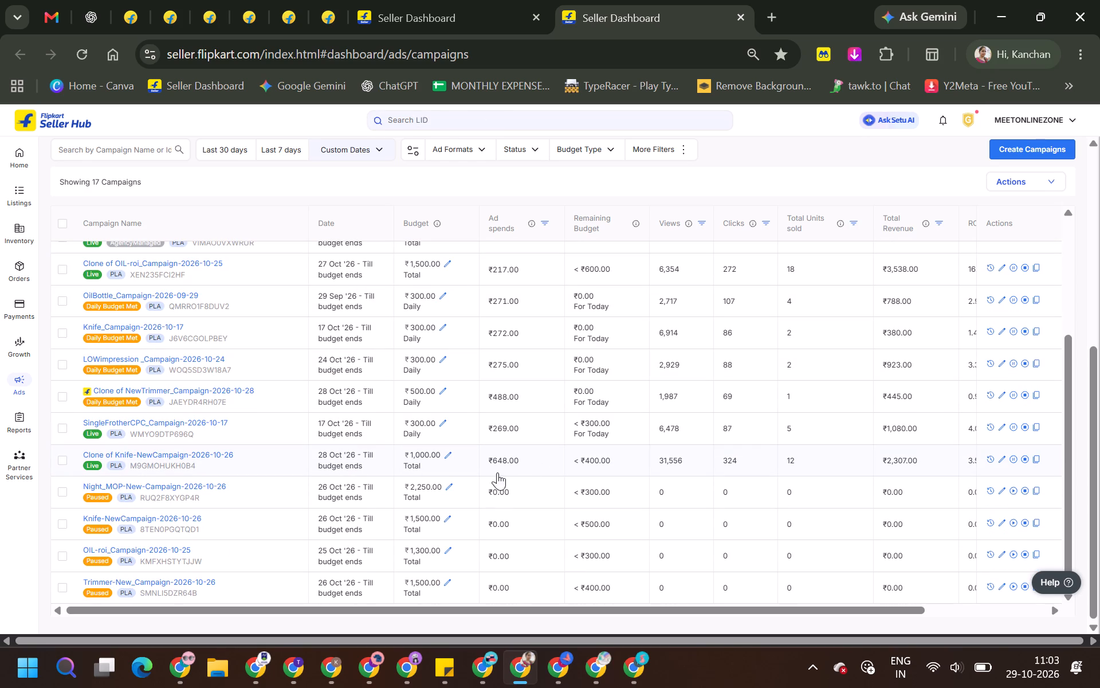
scroll(357, 505, down, 4)
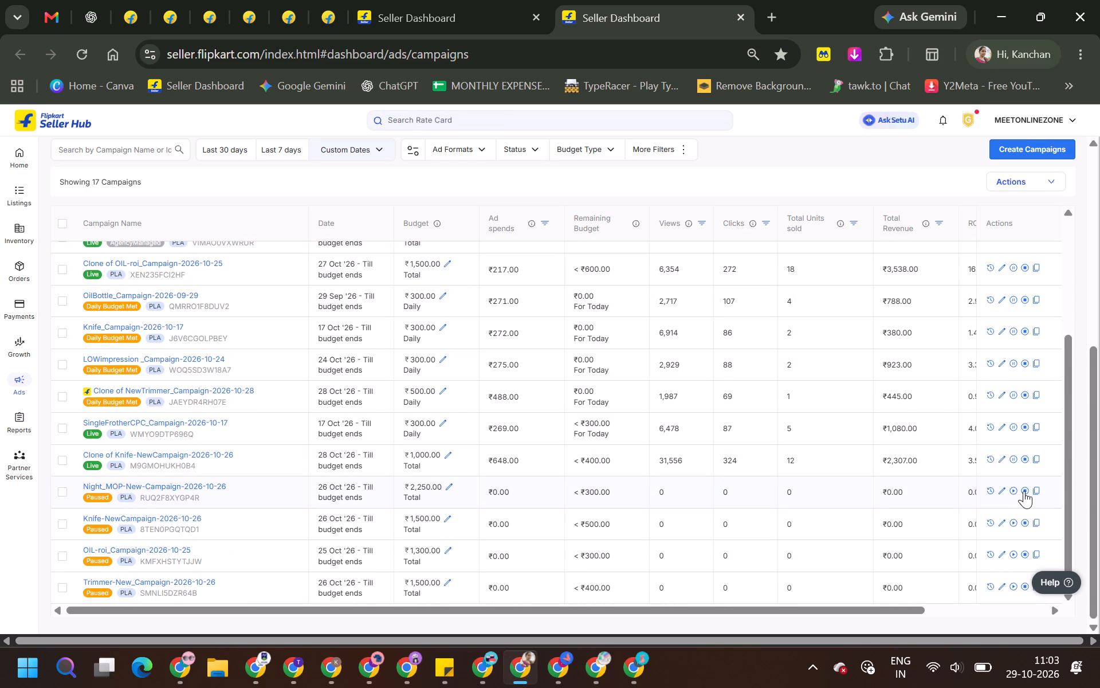
Abort the four paused campaigns: Night_MOP-New-Campaign-2026-10-26, Knife-NewCampaign-2026-10-26, OIL-roi_Campaign-2026-10-25 and Trimmer-New_Campaign-2026-10-26.
click(1024, 488)
click(722, 417)
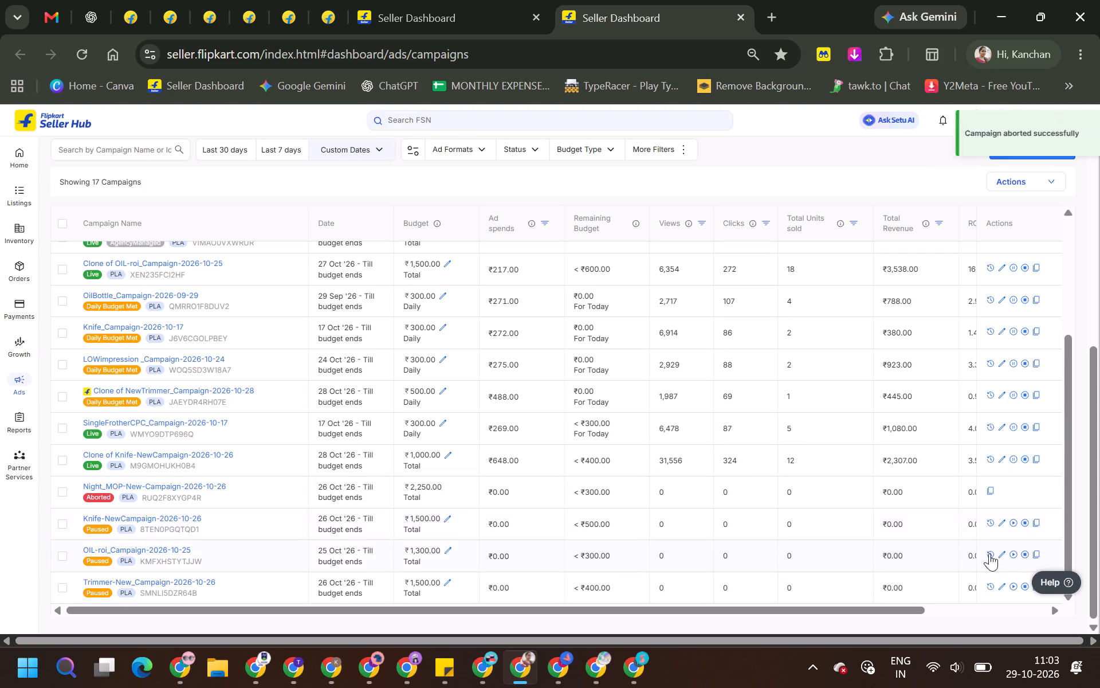
click(1028, 526)
click(752, 419)
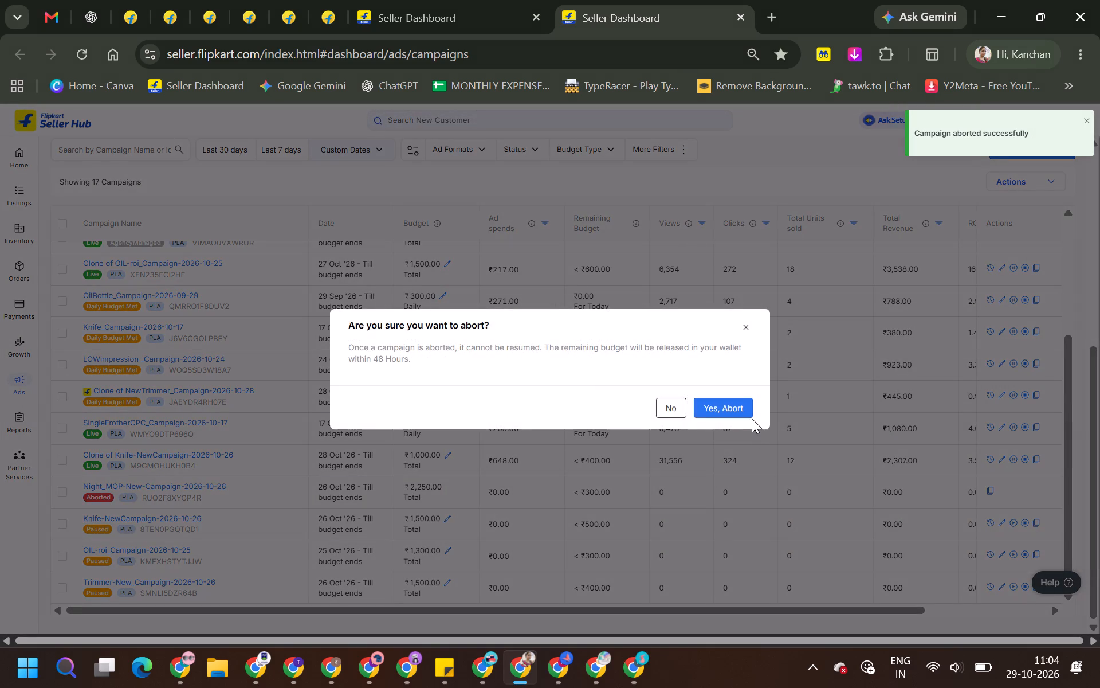
click(748, 415)
click(1027, 554)
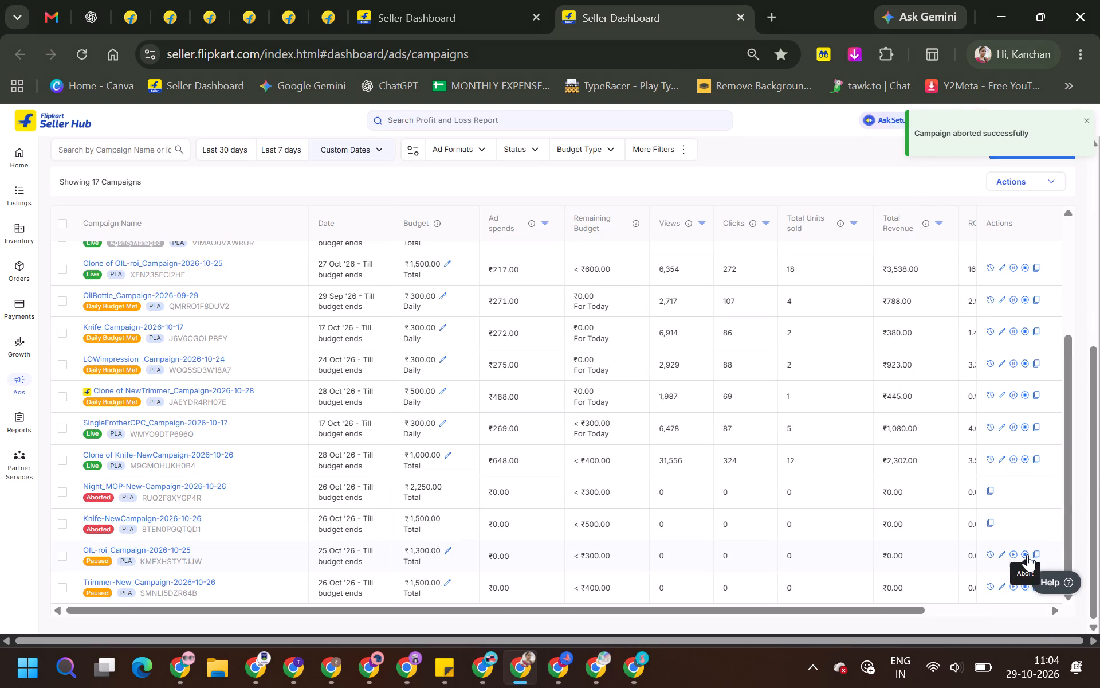
click(717, 411)
click(1025, 587)
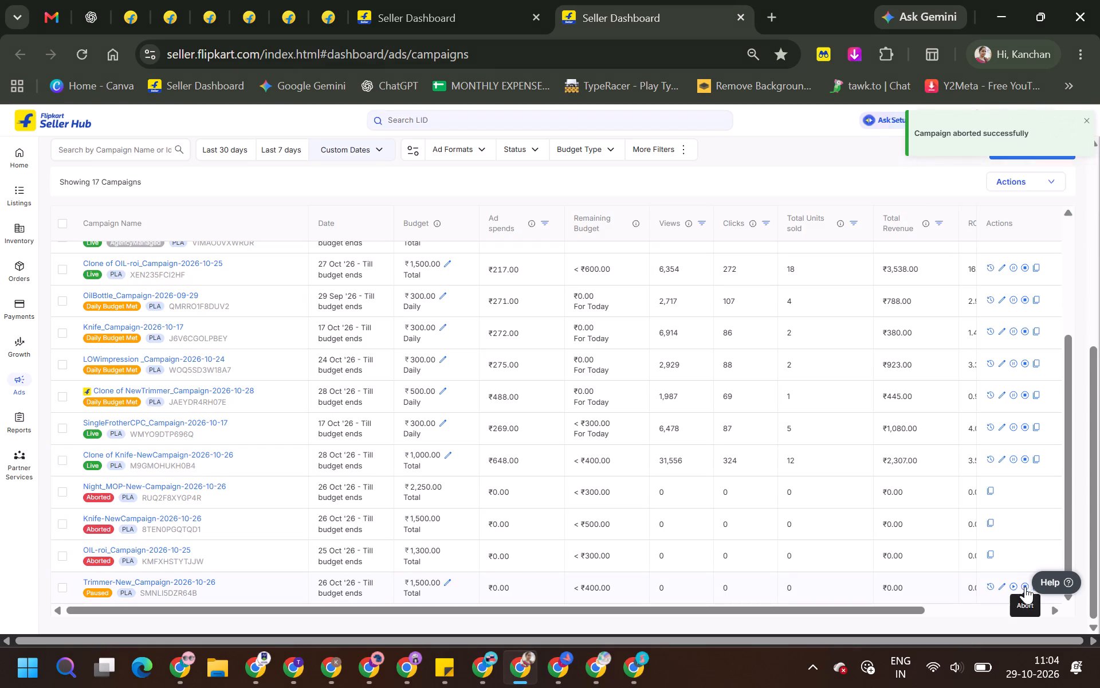
click(717, 404)
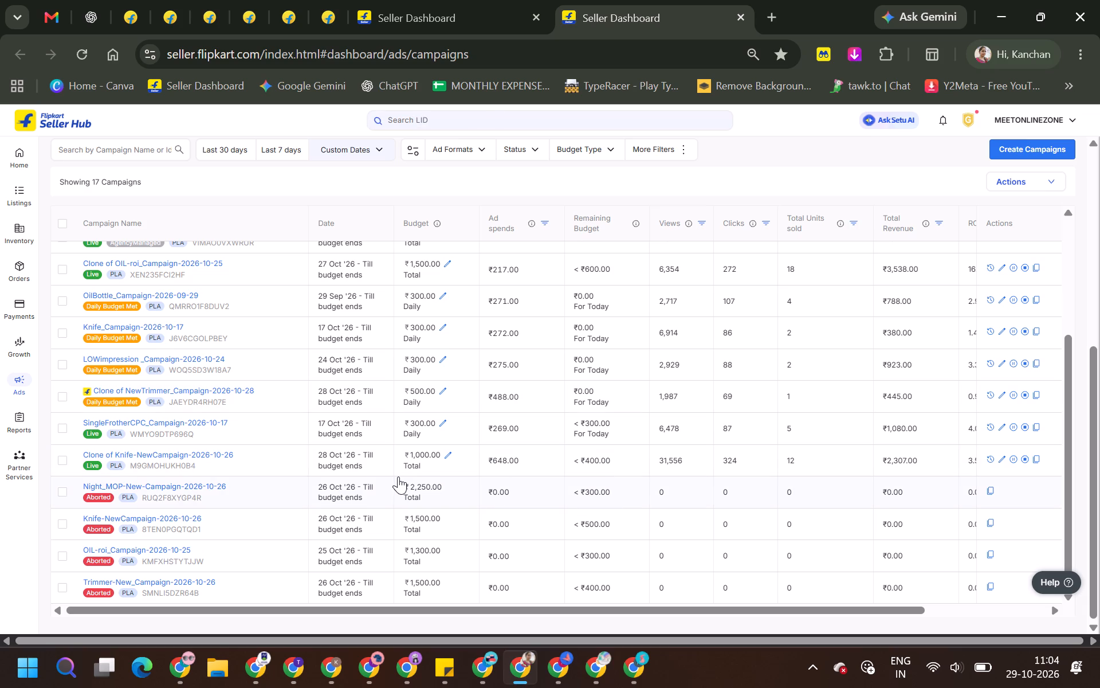
Recheck the budgets, spends and results of the remaining live and daily-budget campaigns for 28 October 2026.
scroll(297, 468, up, 1)
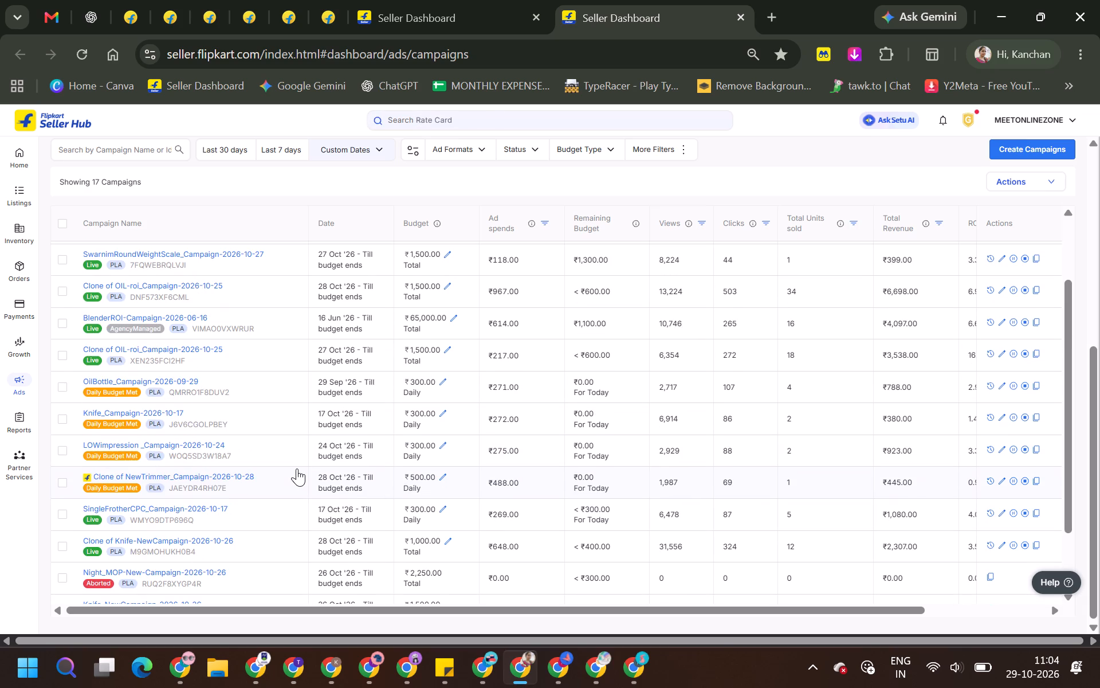
scroll(293, 482, up, 1)
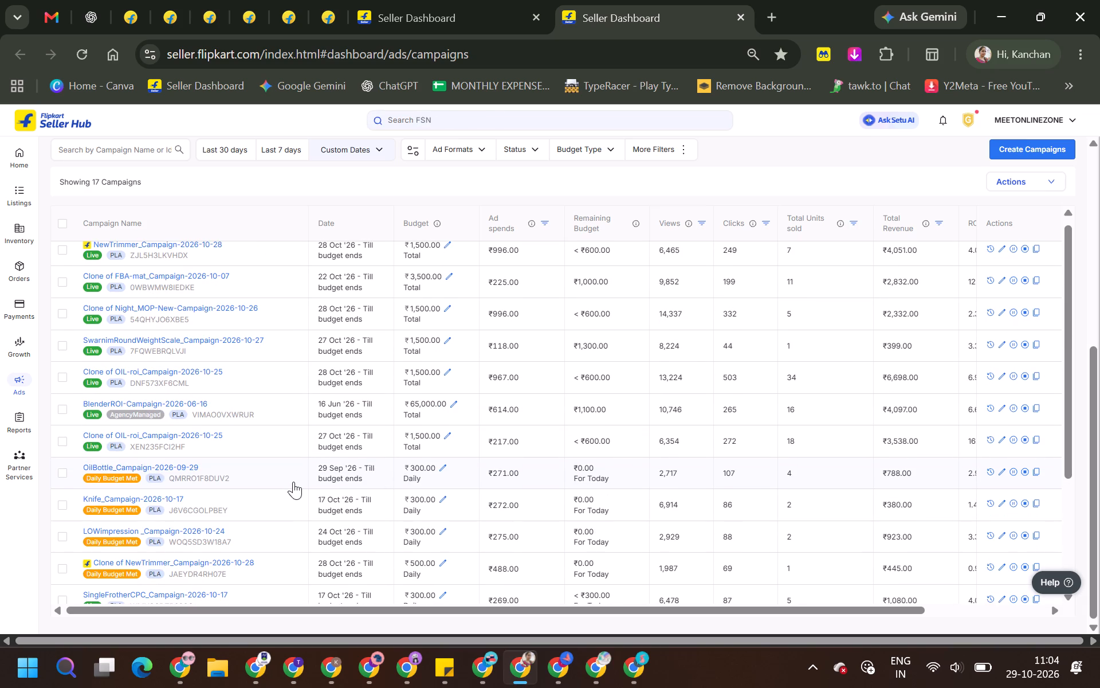
scroll(293, 482, down, 1)
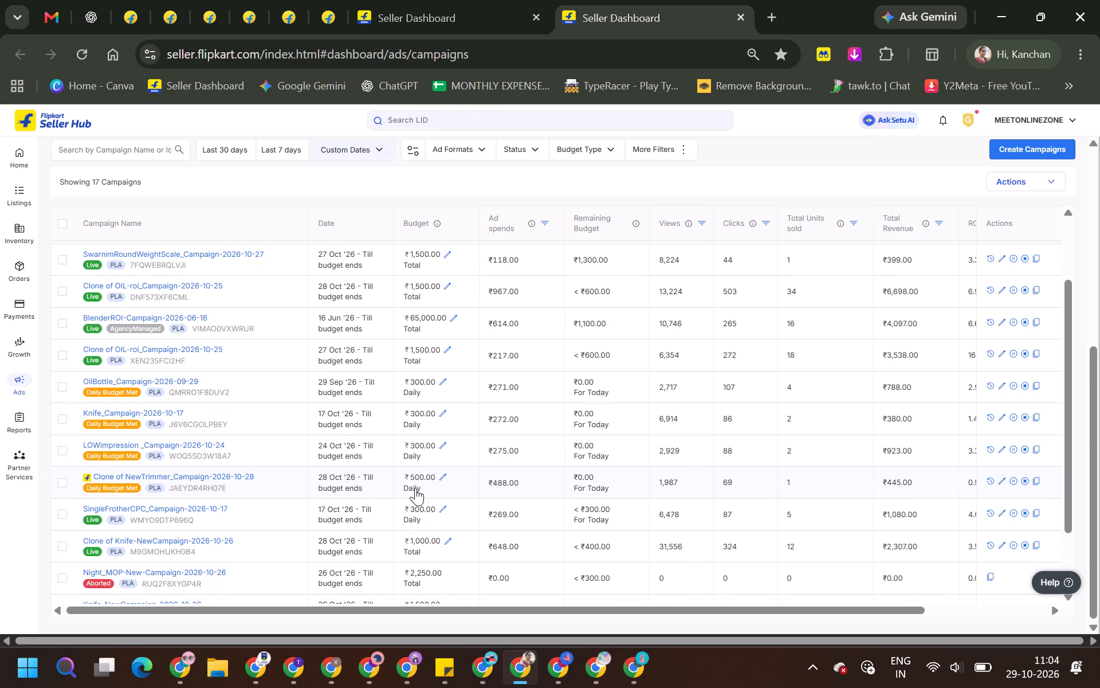
scroll(376, 478, up, 3)
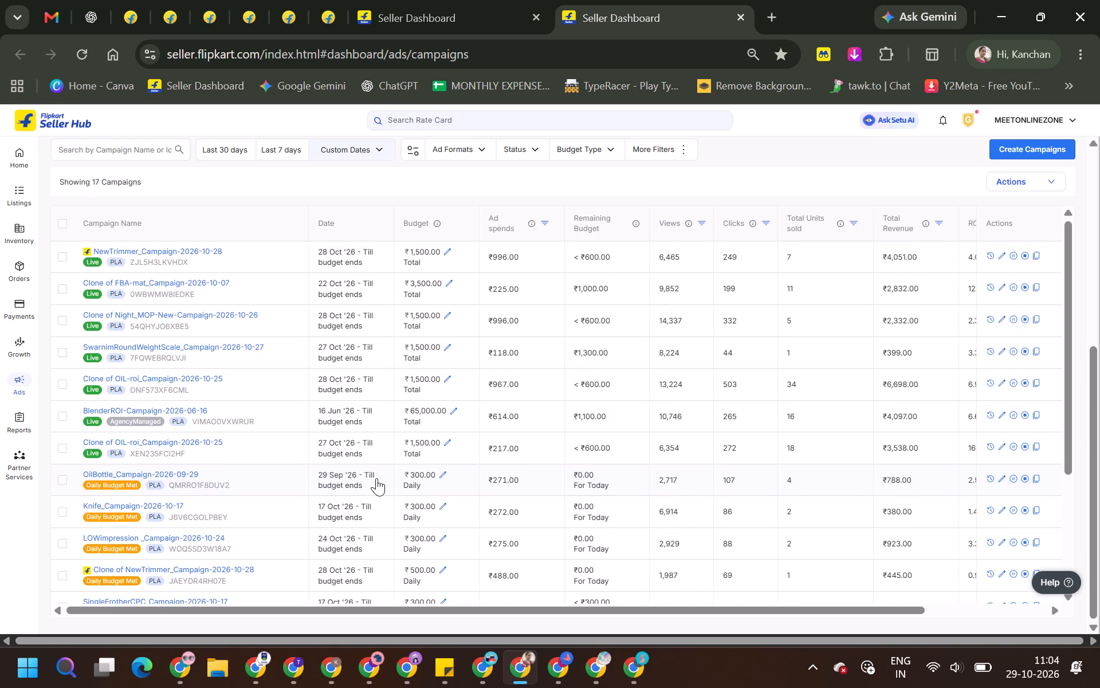
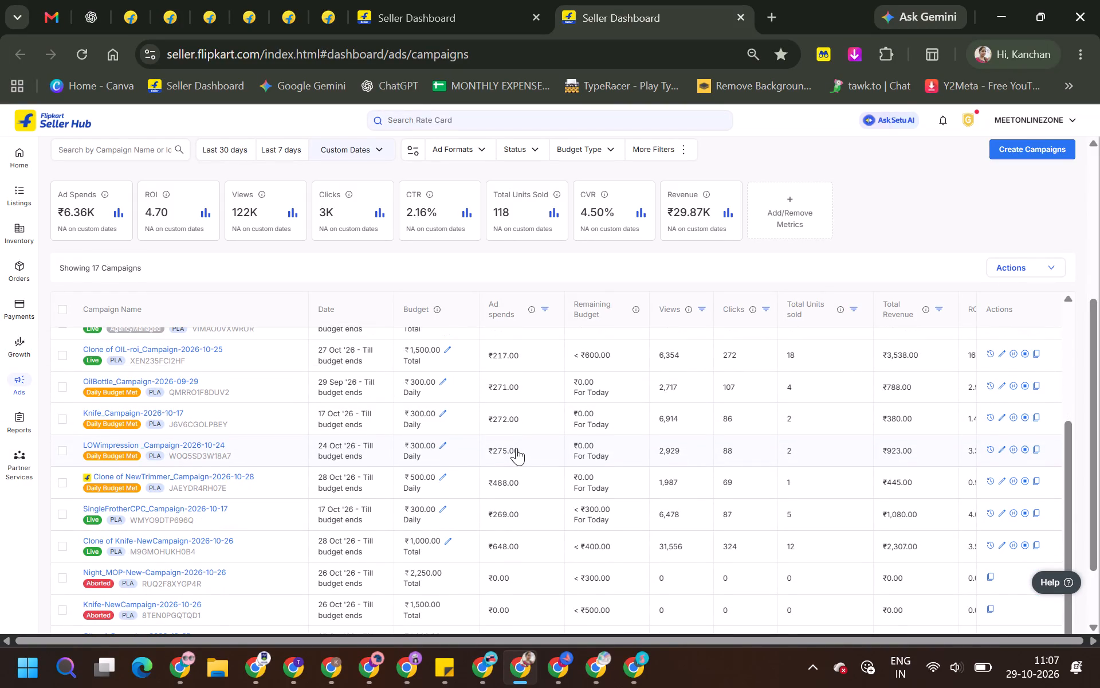
Switch to the PragatiEZone seller account's browser window and bring up its Campaign Manager page.
scroll(516, 448, down, 2)
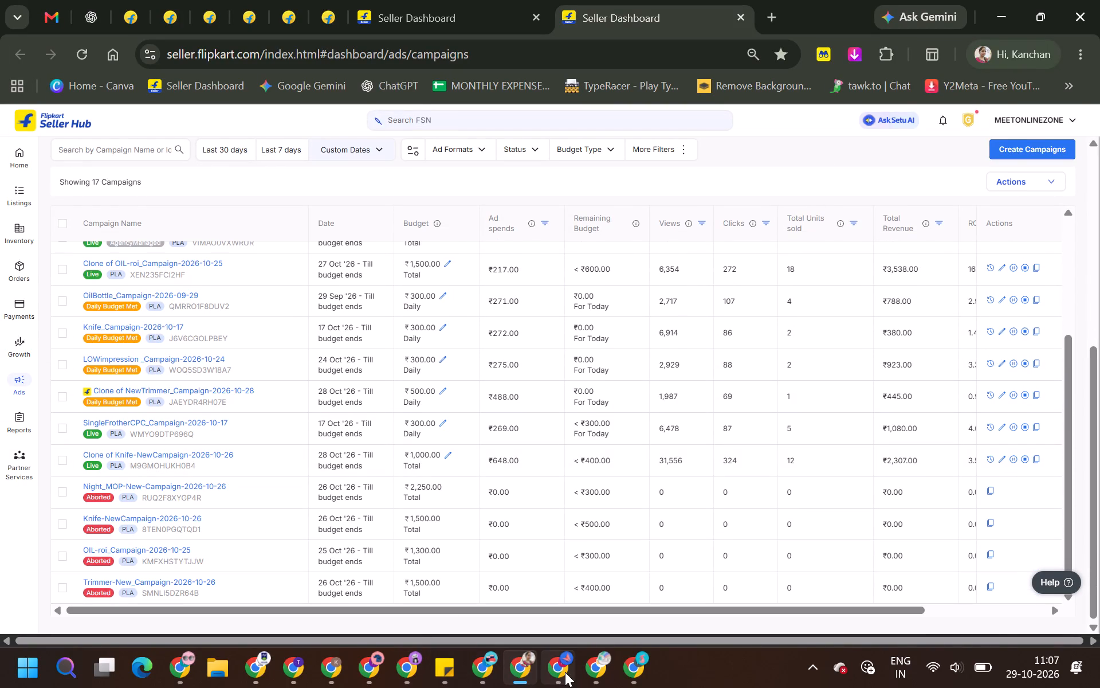
click(565, 672)
scroll(485, 449, down, 5)
scroll(485, 449, up, 5)
scroll(485, 449, down, 3)
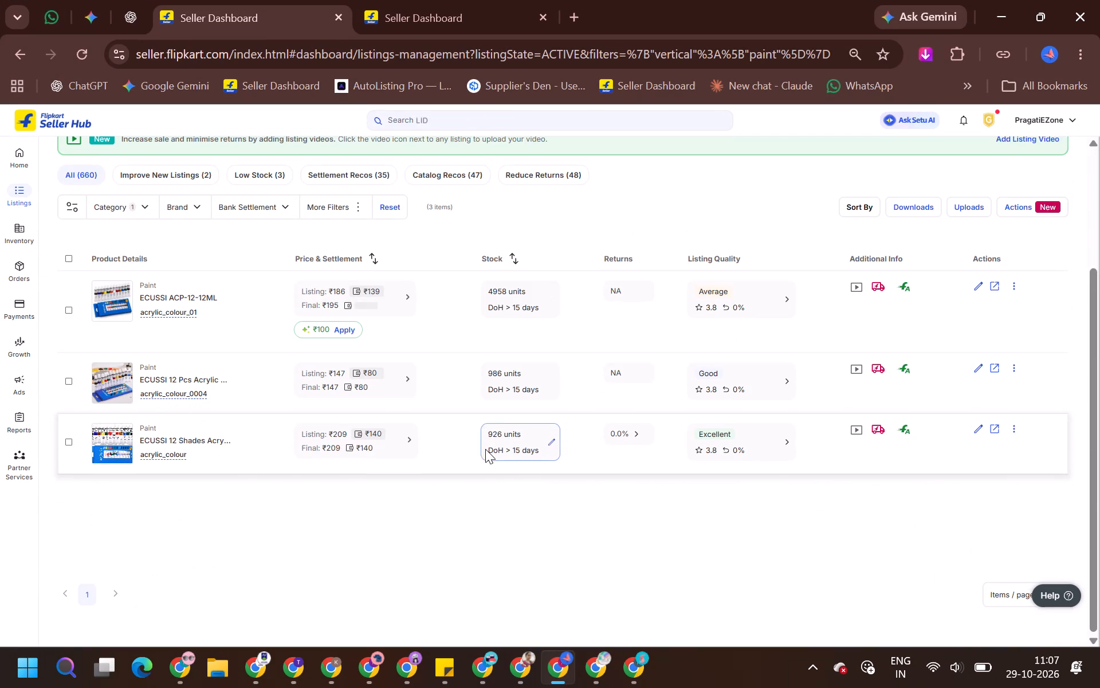
click(417, 0)
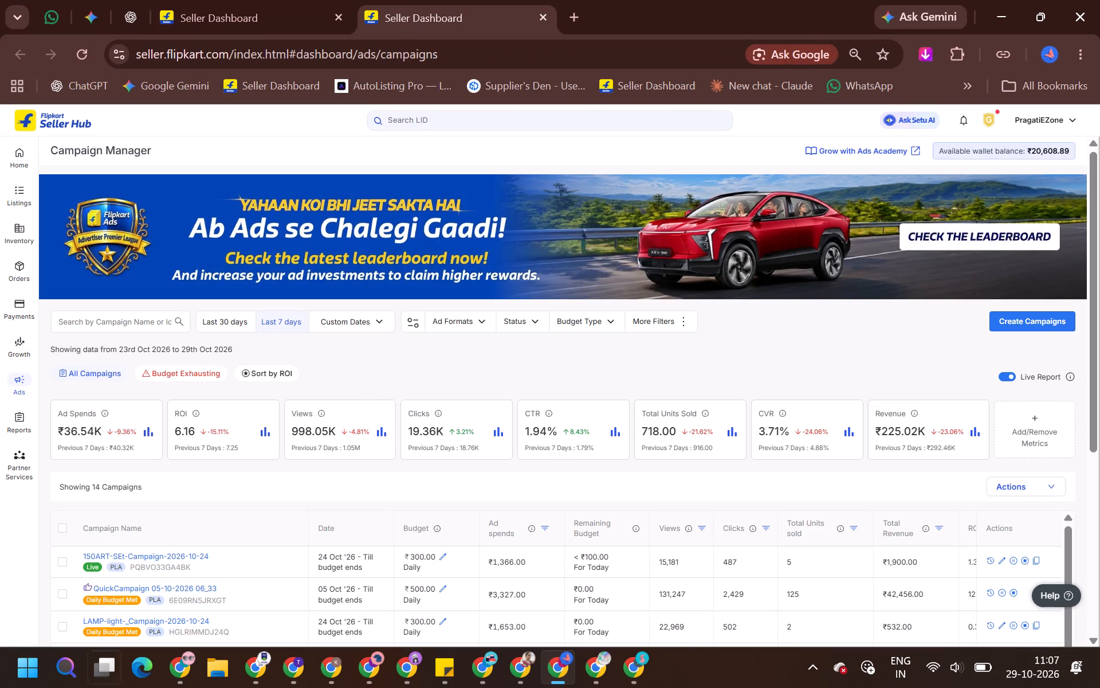
Open the custom date selection for the PragatiEZone campaign report.
click(391, 318)
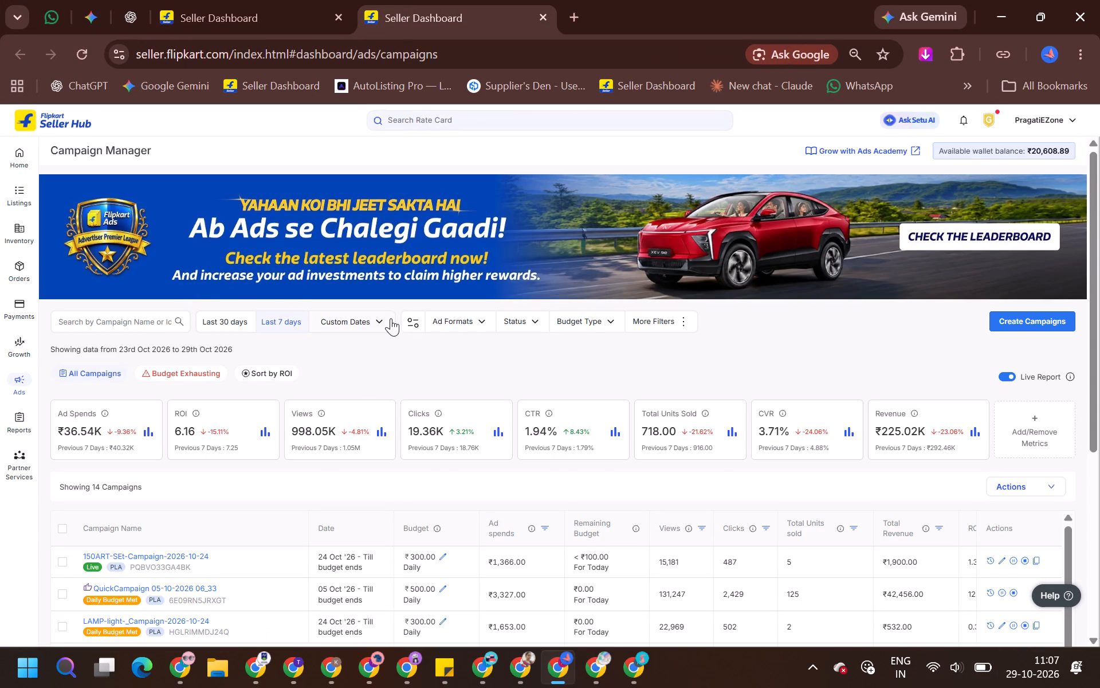
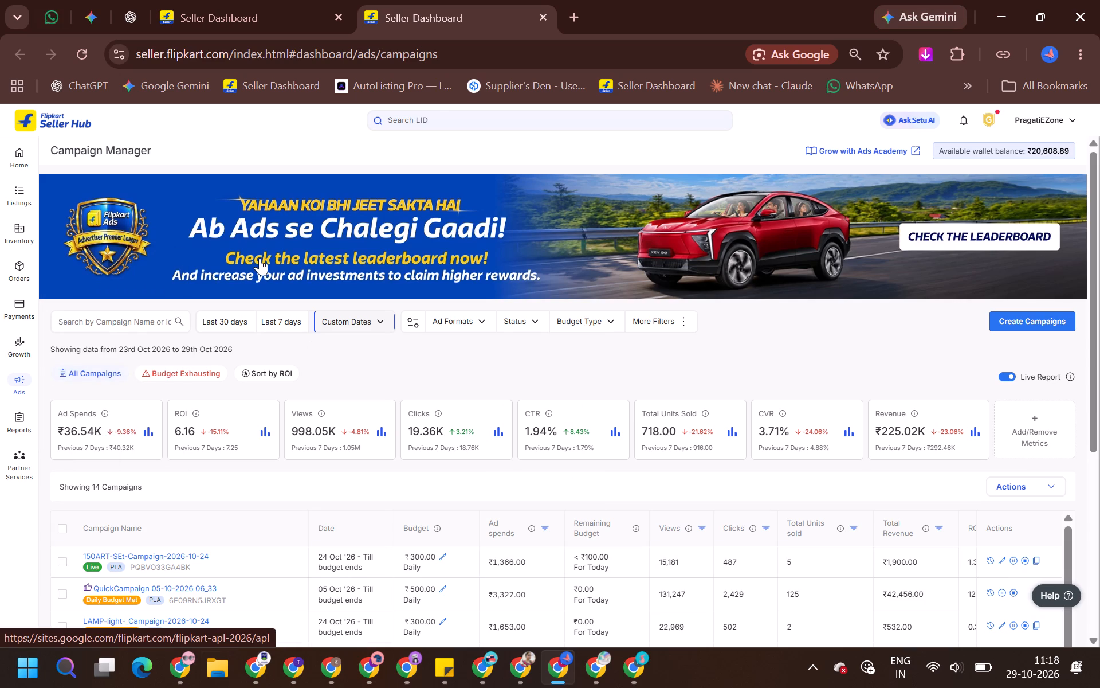
Set the campaign report's custom date range to the single day 28 October 2026.
scroll(260, 258, down, 3)
scroll(241, 350, up, 3)
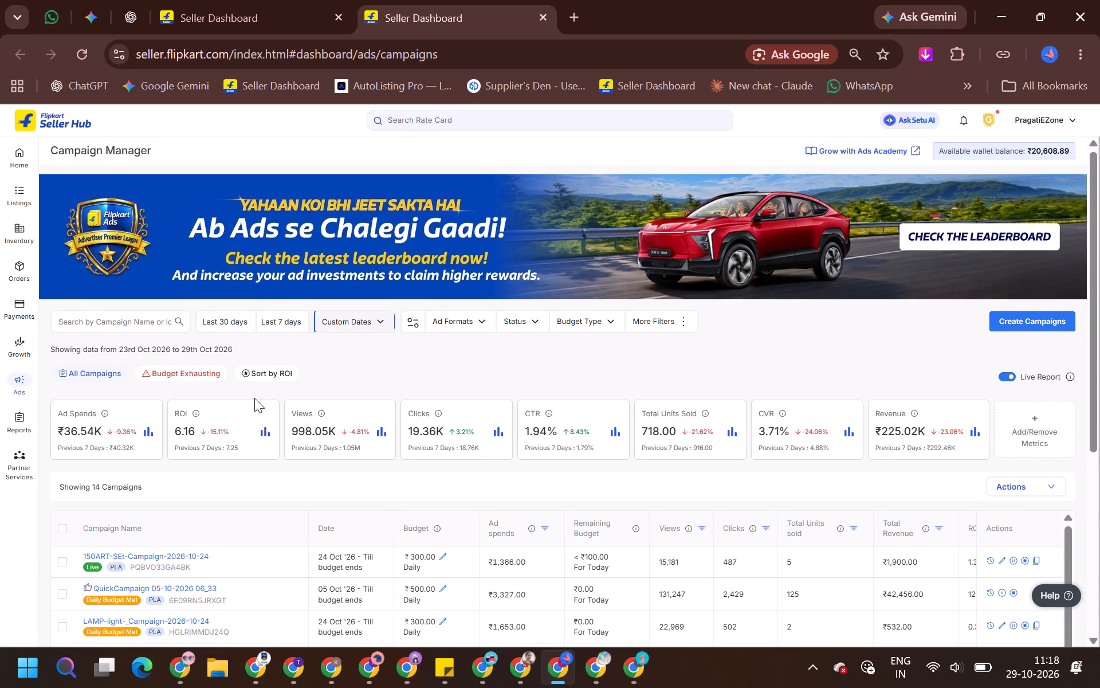
click(371, 331)
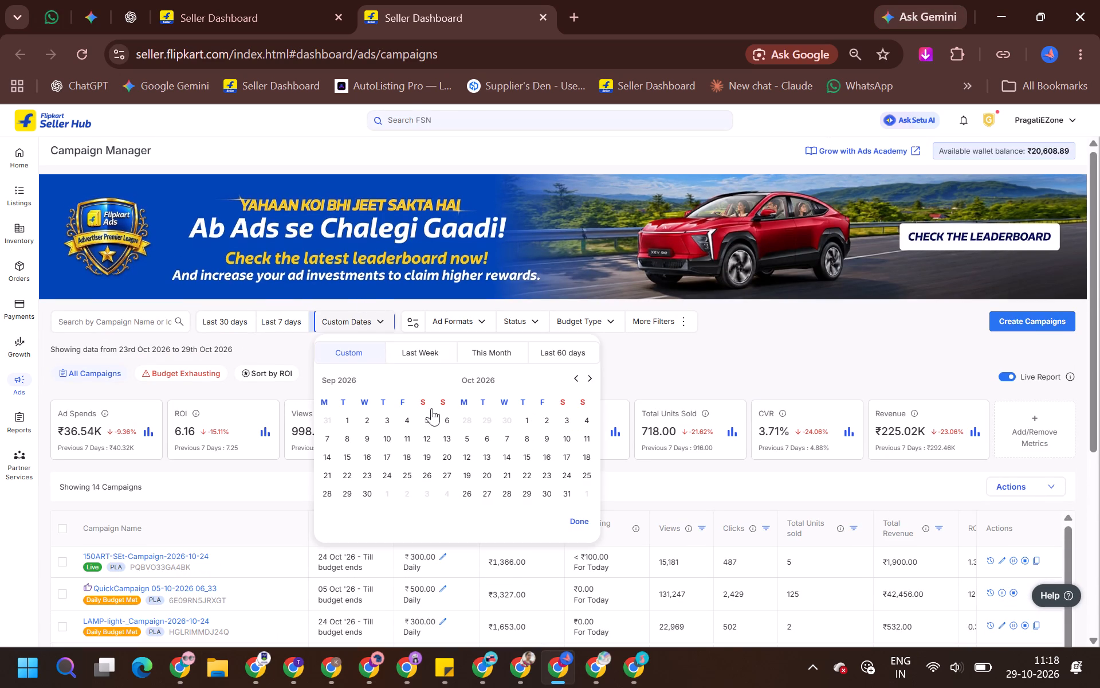
click(501, 500)
click(509, 498)
click(569, 526)
Set the total budget of Clone of AcrylicPaint_Campaign-2026-10-06 to ₹3,000 and apply it.
scroll(439, 214, down, 2)
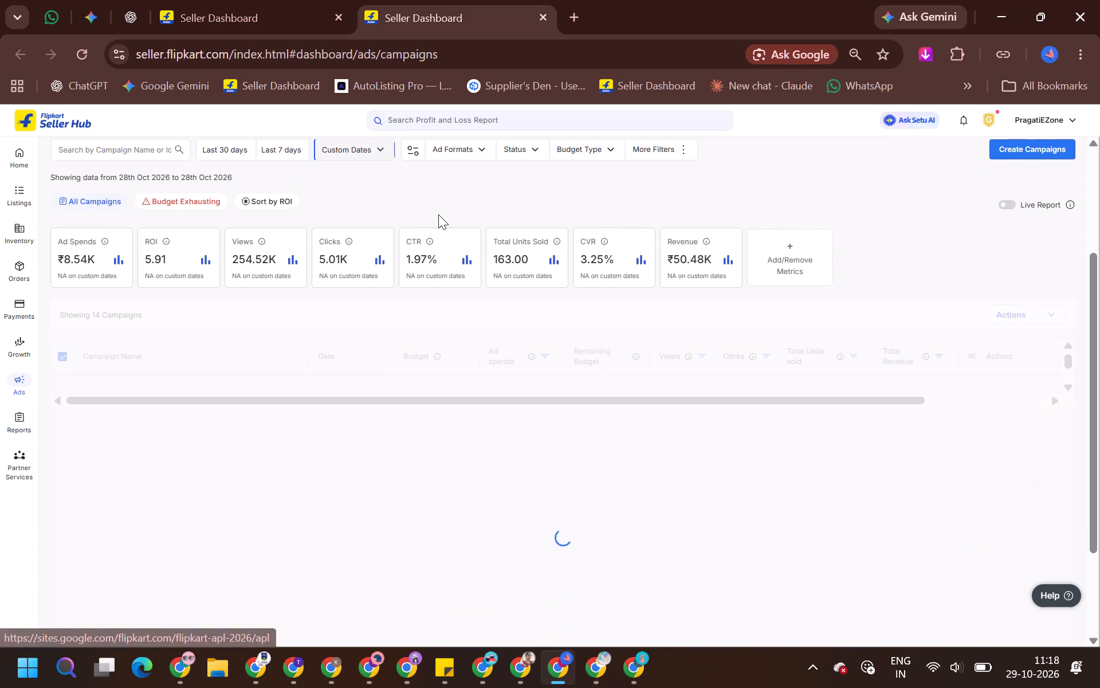
scroll(238, 342, down, 2)
scroll(238, 342, up, 2)
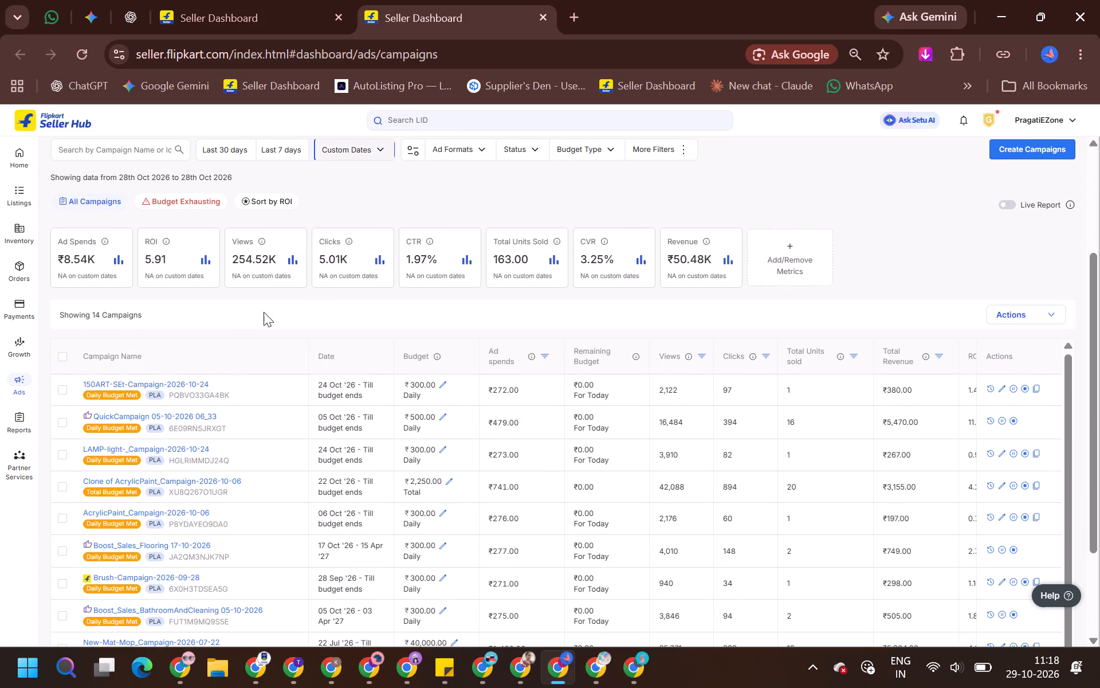
scroll(269, 307, down, 1)
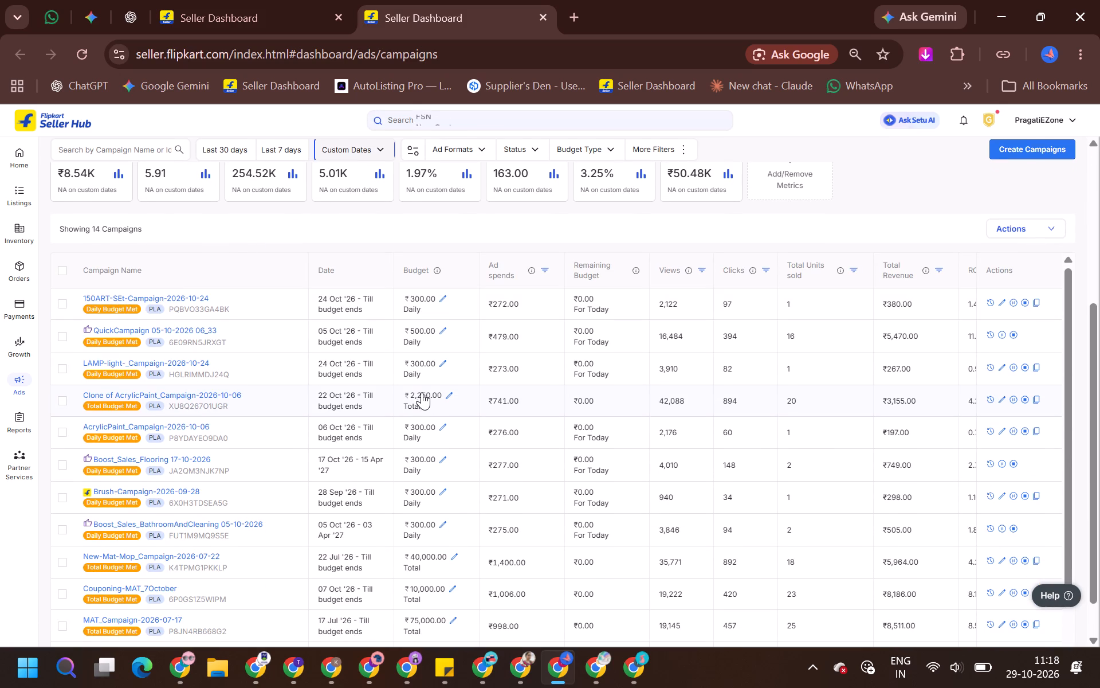
click(451, 396)
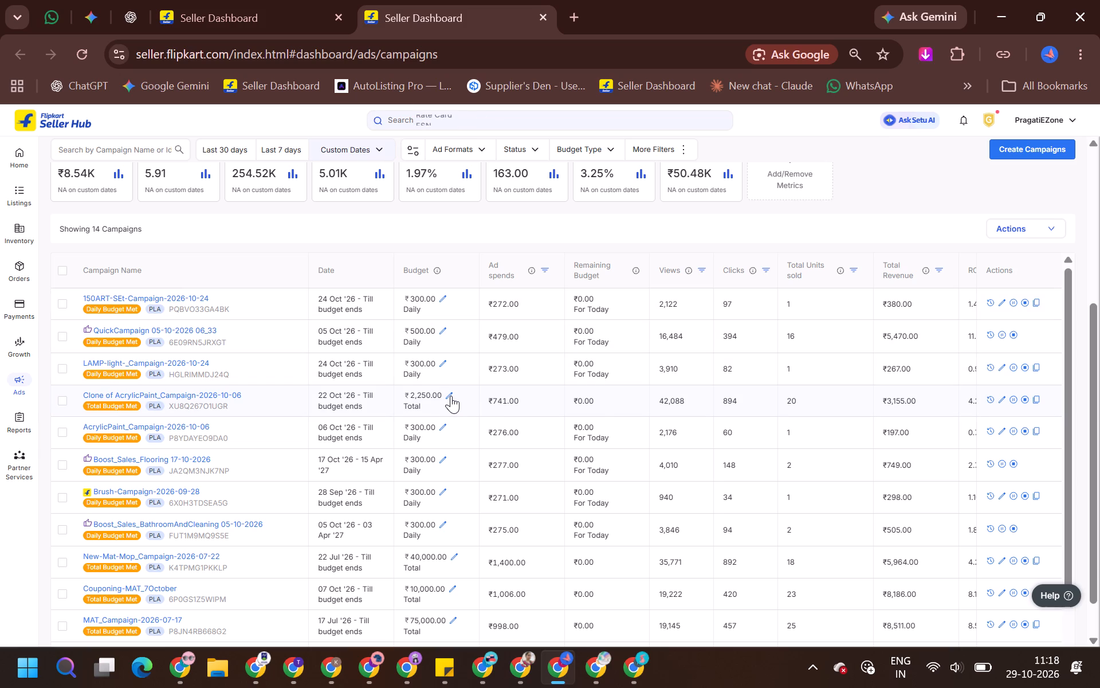
triple_click(512, 421)
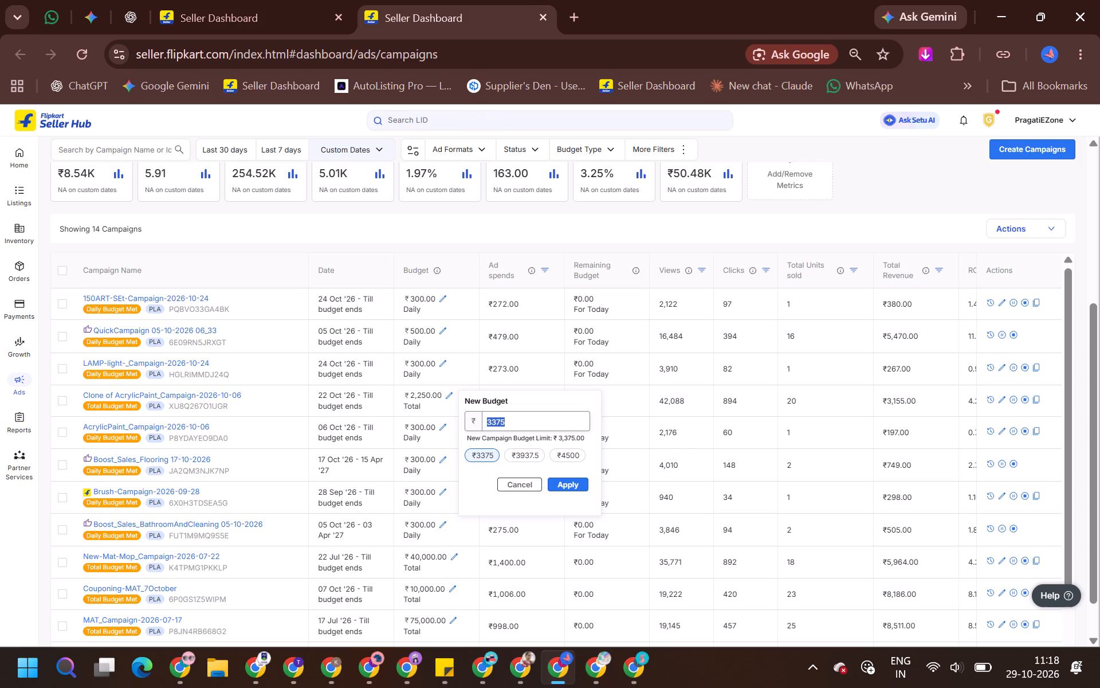
key(3)
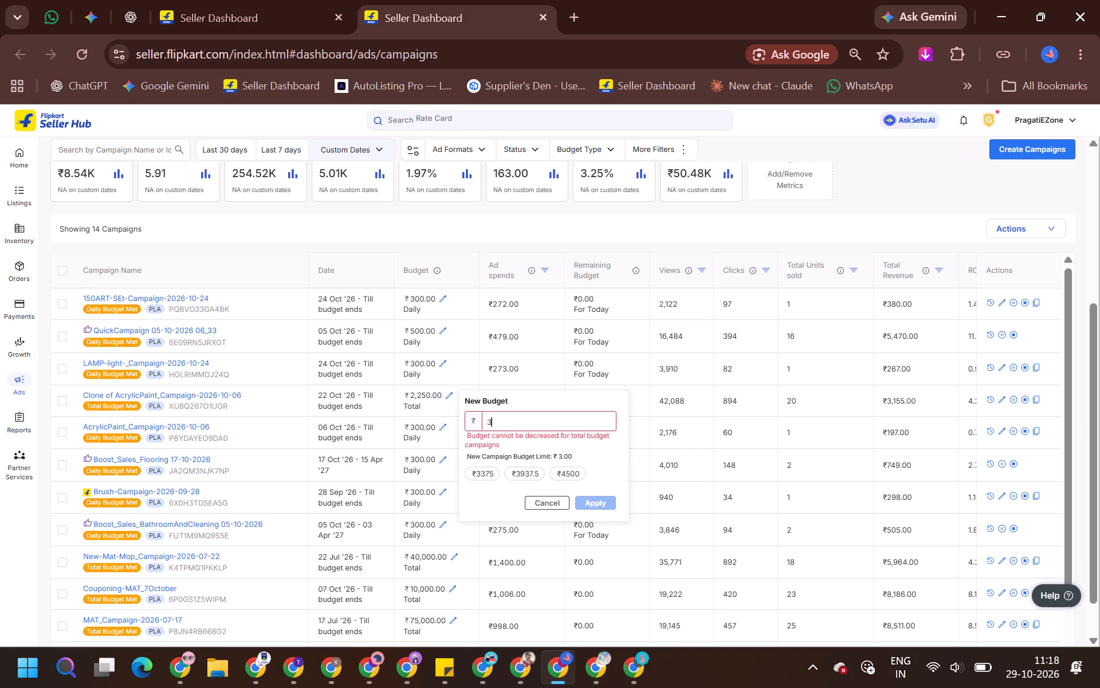
text(000)
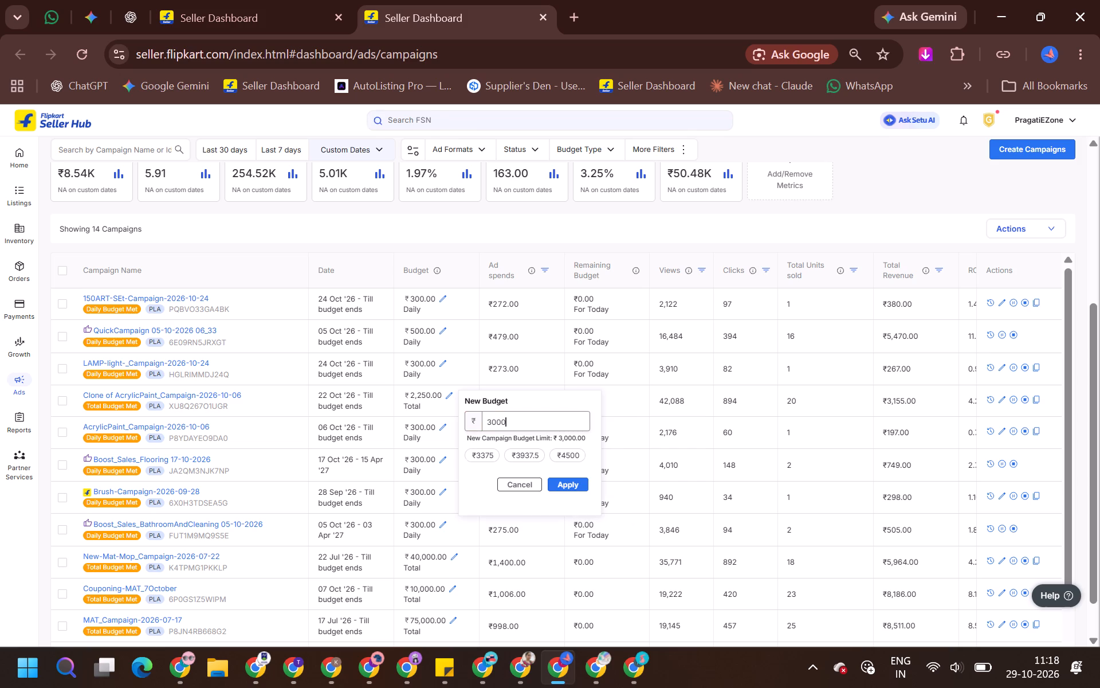
click(559, 485)
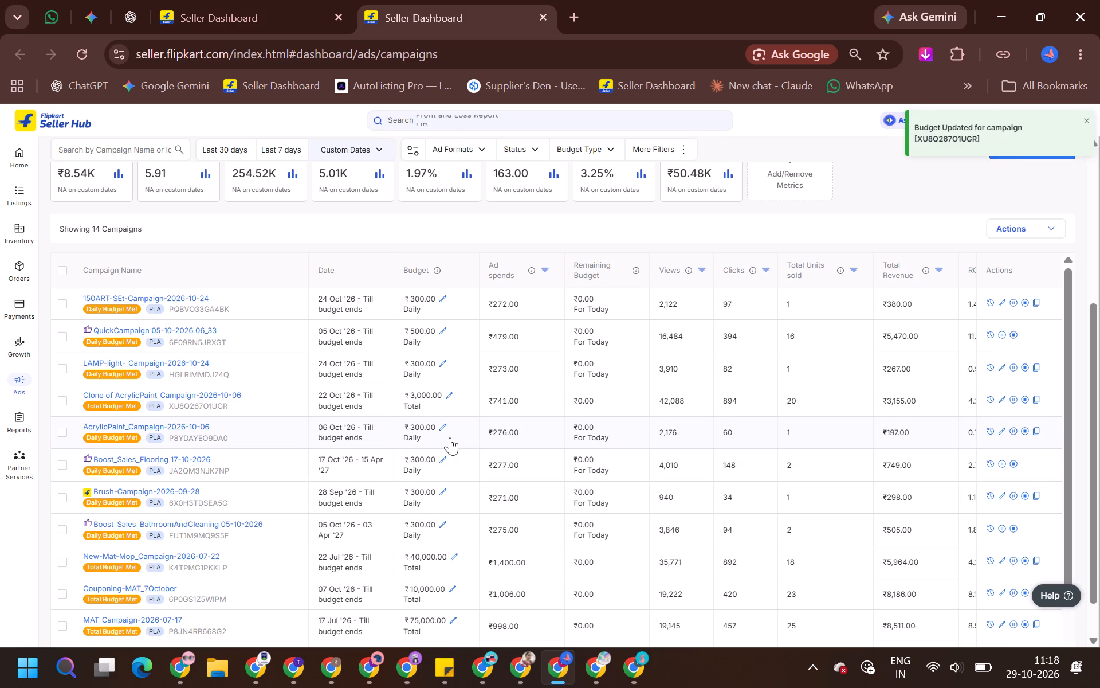
Set the total budget of New-Mat-Mop_Campaign-2026-07-22 to ₹41,000 and apply it.
scroll(446, 432, down, 2)
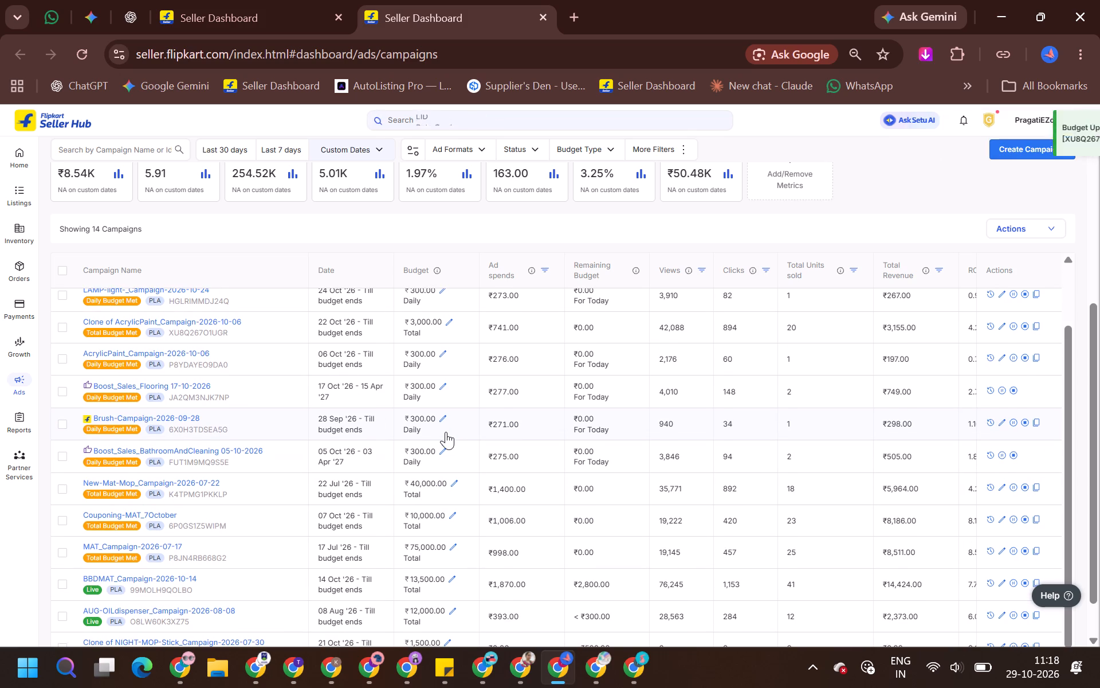
scroll(446, 432, down, 4)
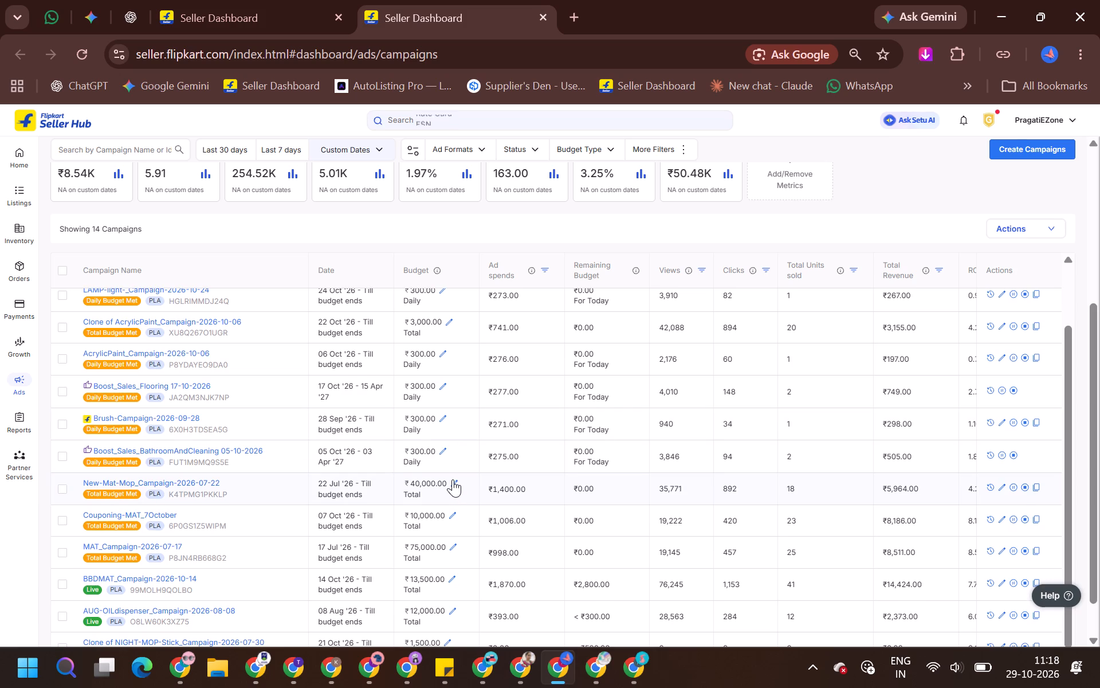
scroll(453, 479, down, 6)
scroll(686, 261, down, 4)
scroll(702, 209, down, 8)
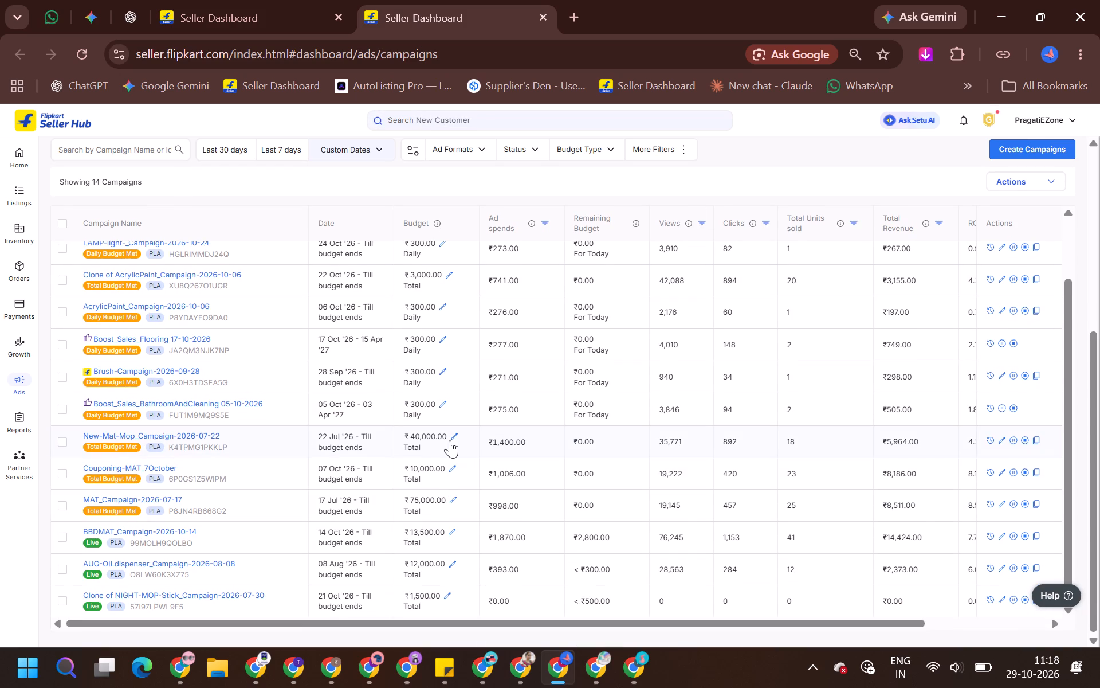
click(455, 433)
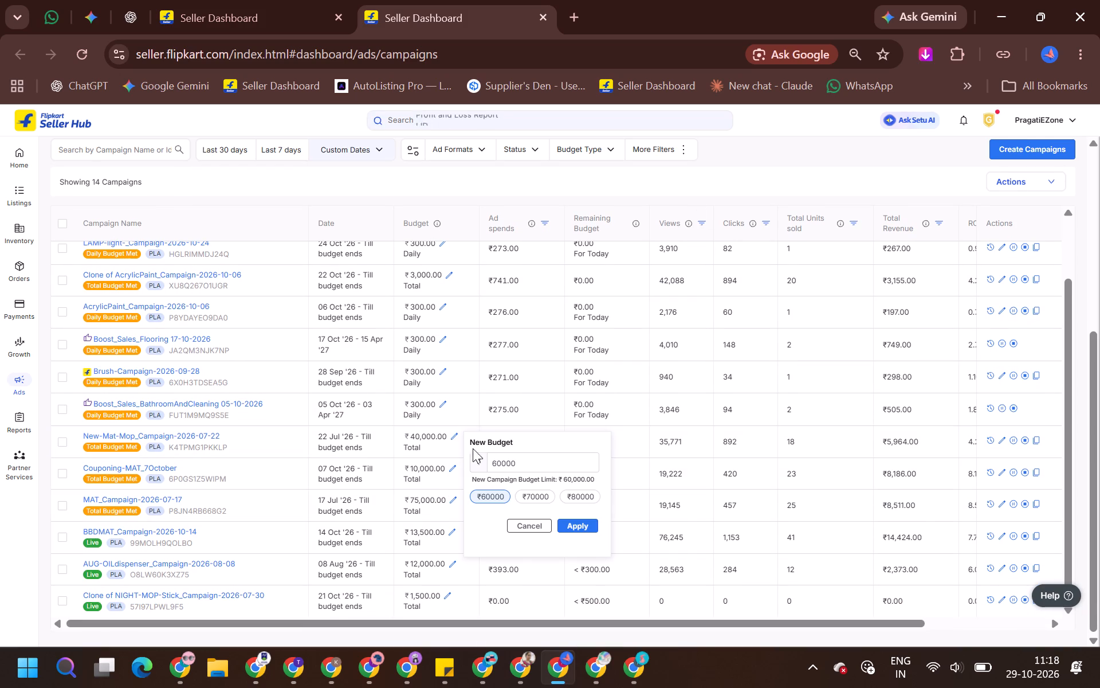
click(462, 462)
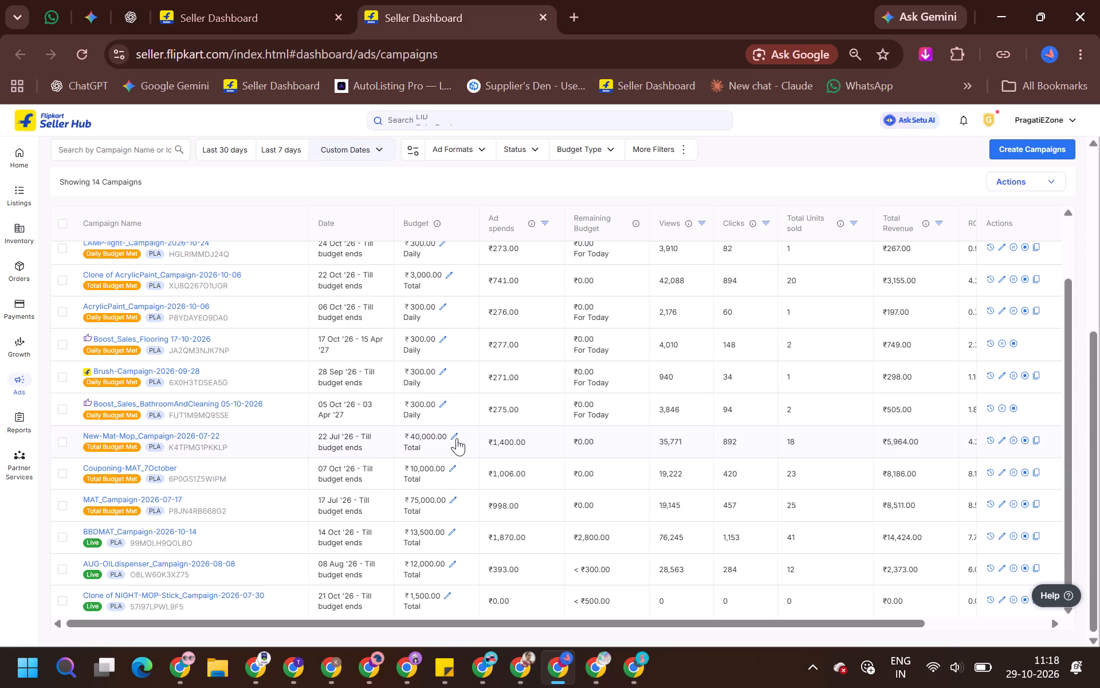
click(457, 438)
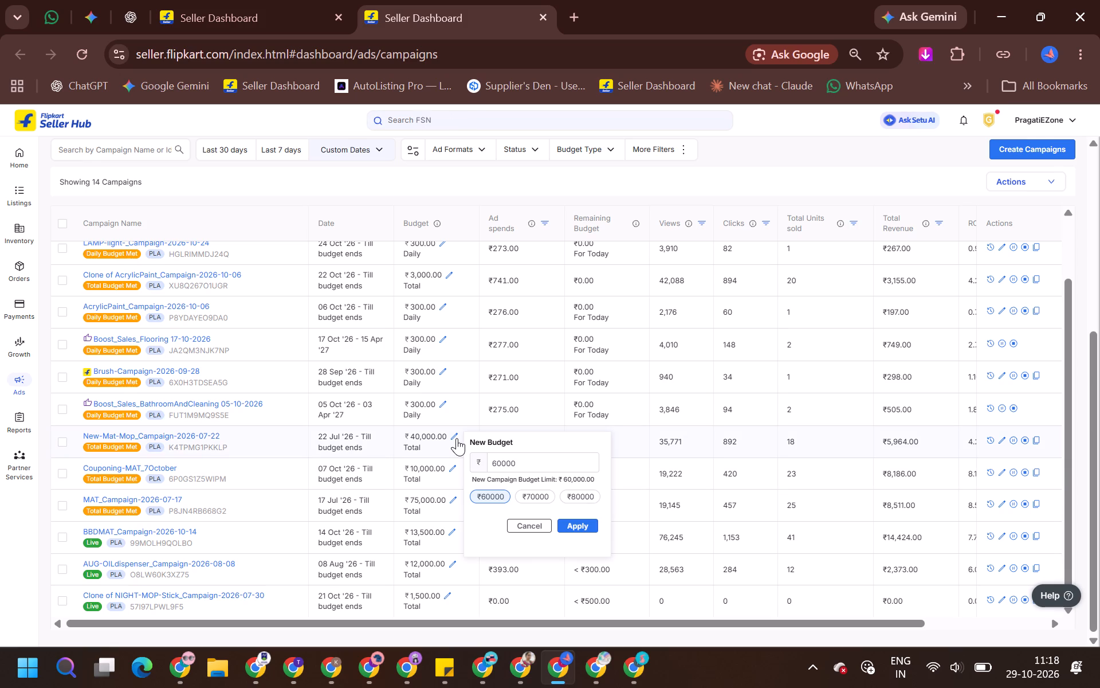
double_click(502, 462)
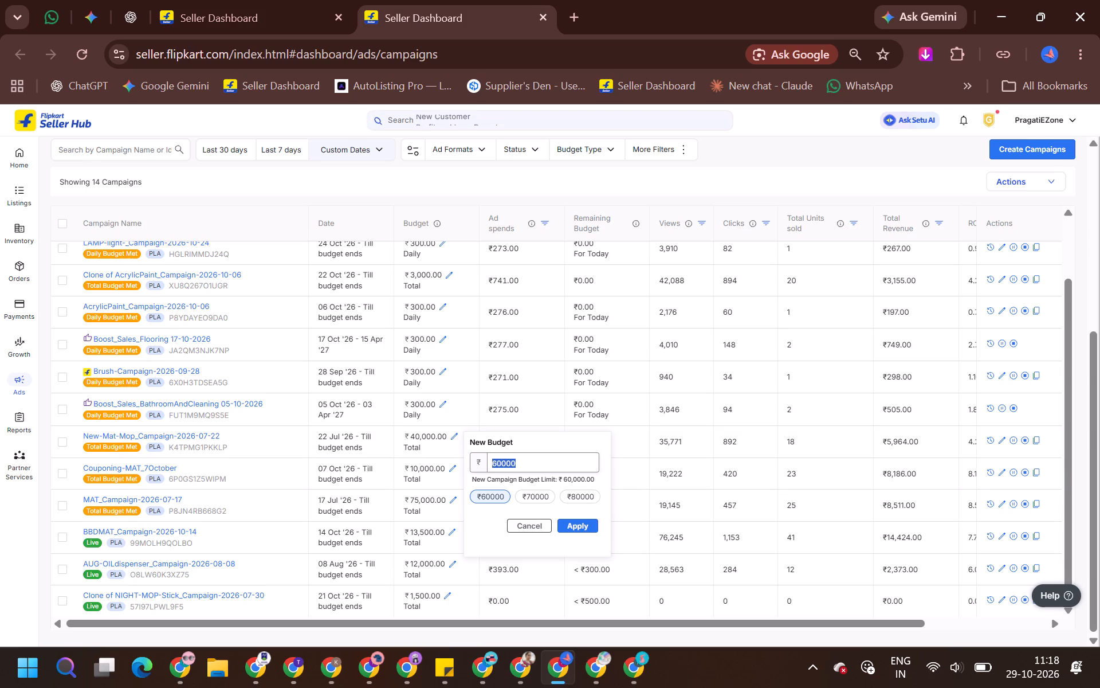
text(41)
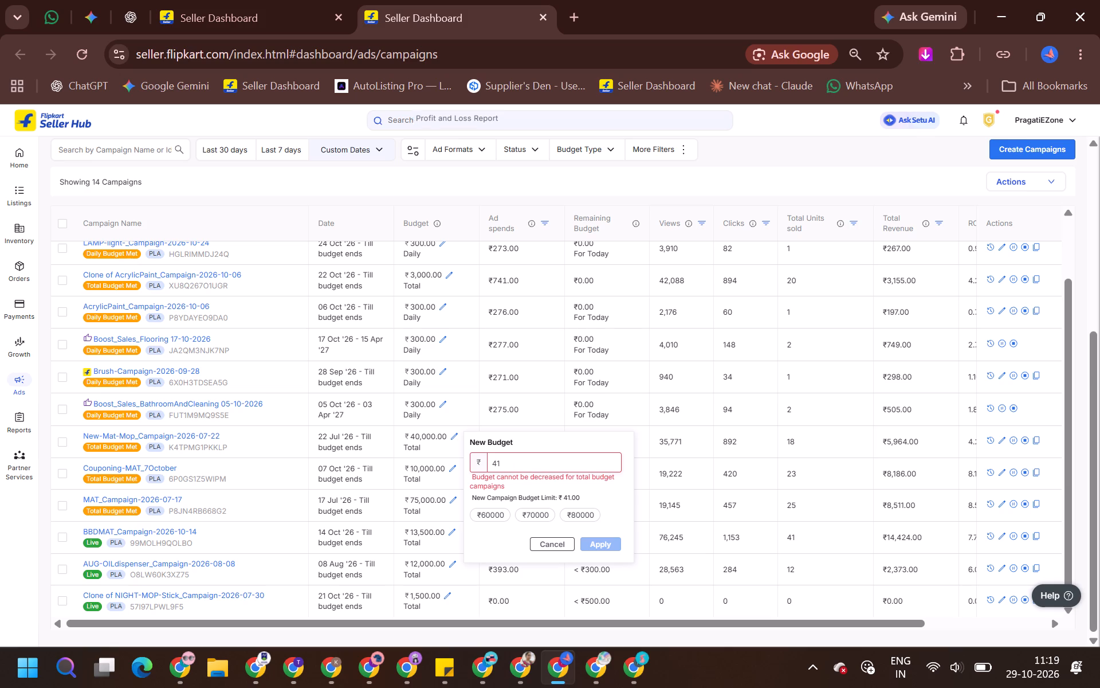
text(00)
key(0)
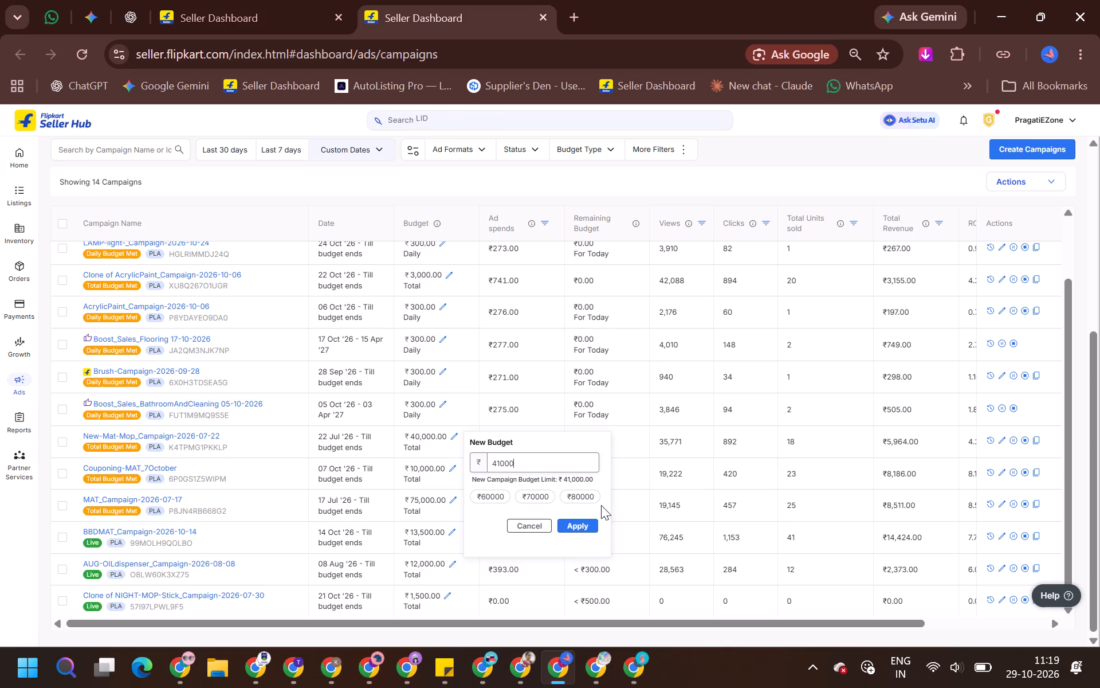
click(591, 528)
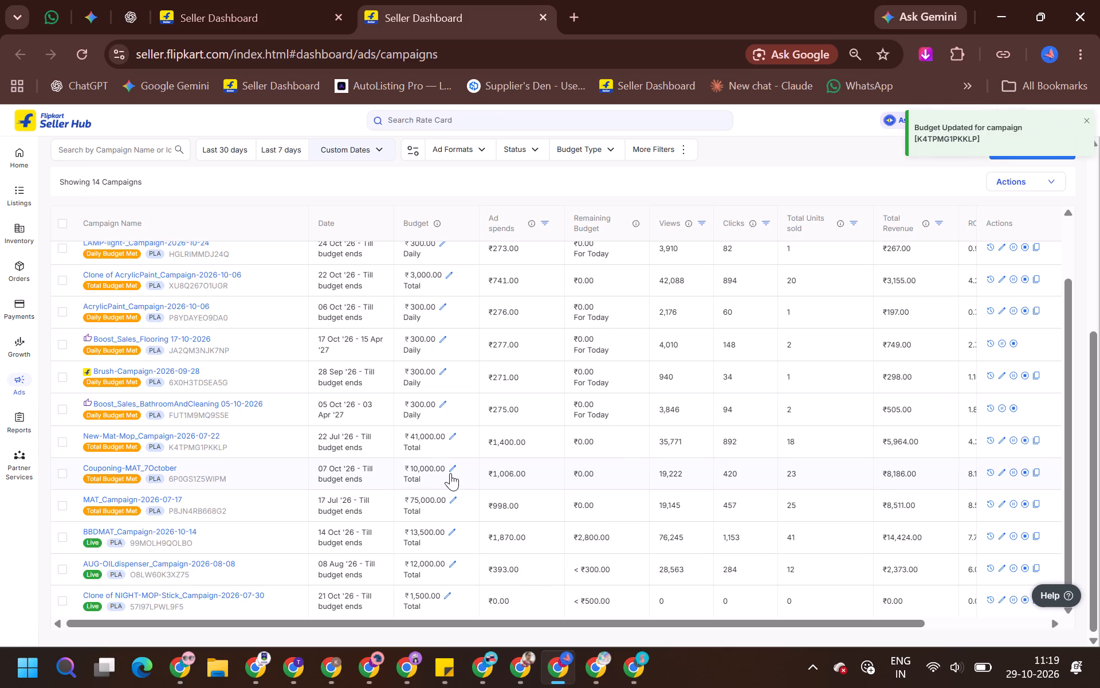
Set the total budget of the Couponing-MAT_7October campaign to ₹11,000 and apply it.
click(450, 473)
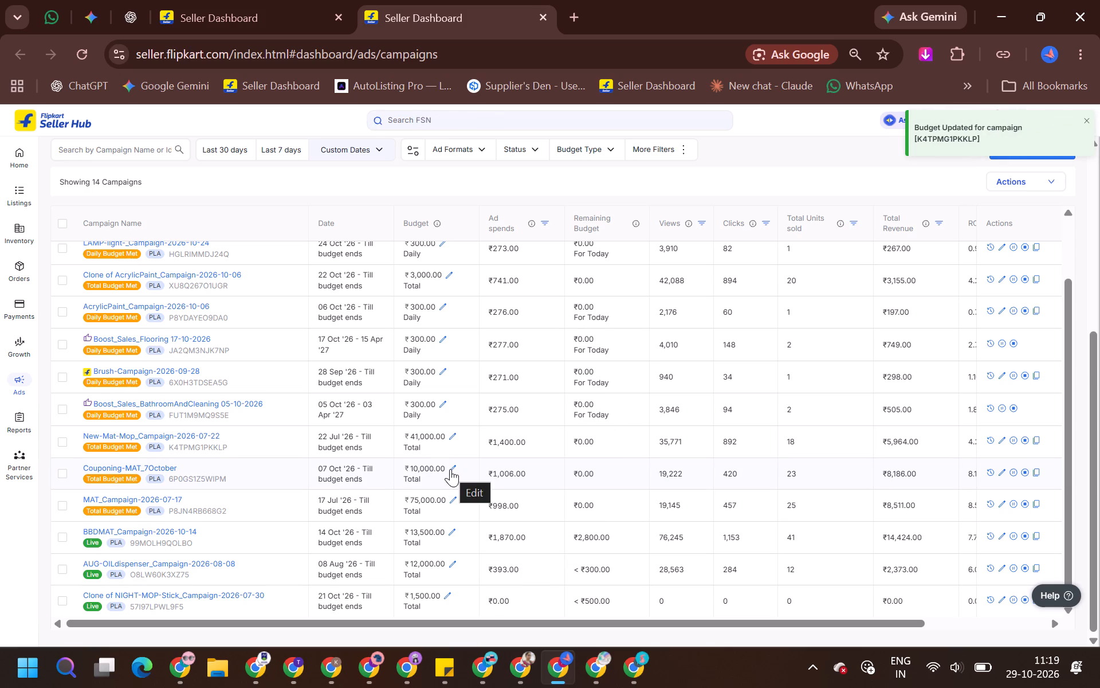
click(450, 469)
click(520, 489)
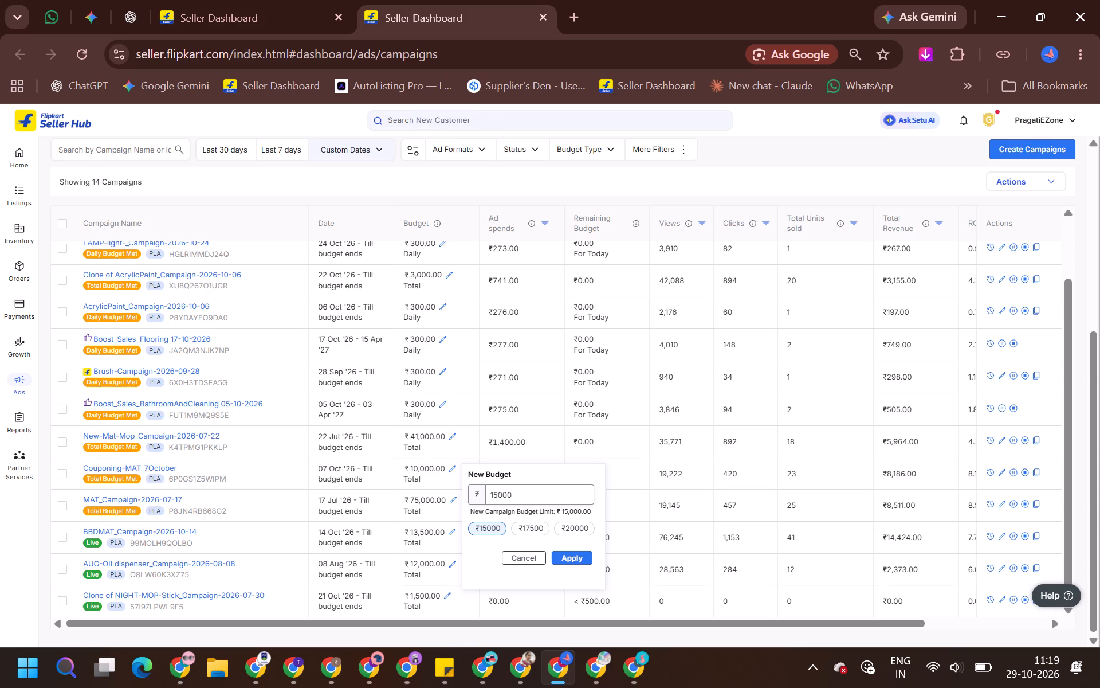
triple_click(520, 489)
text(11)
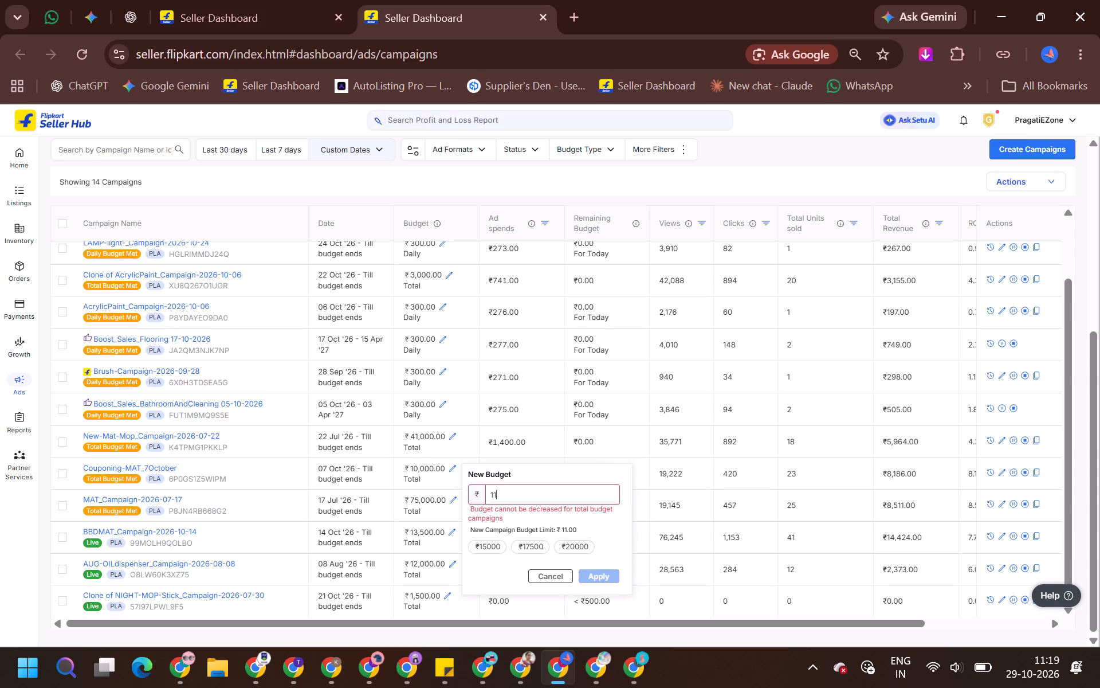
text(000)
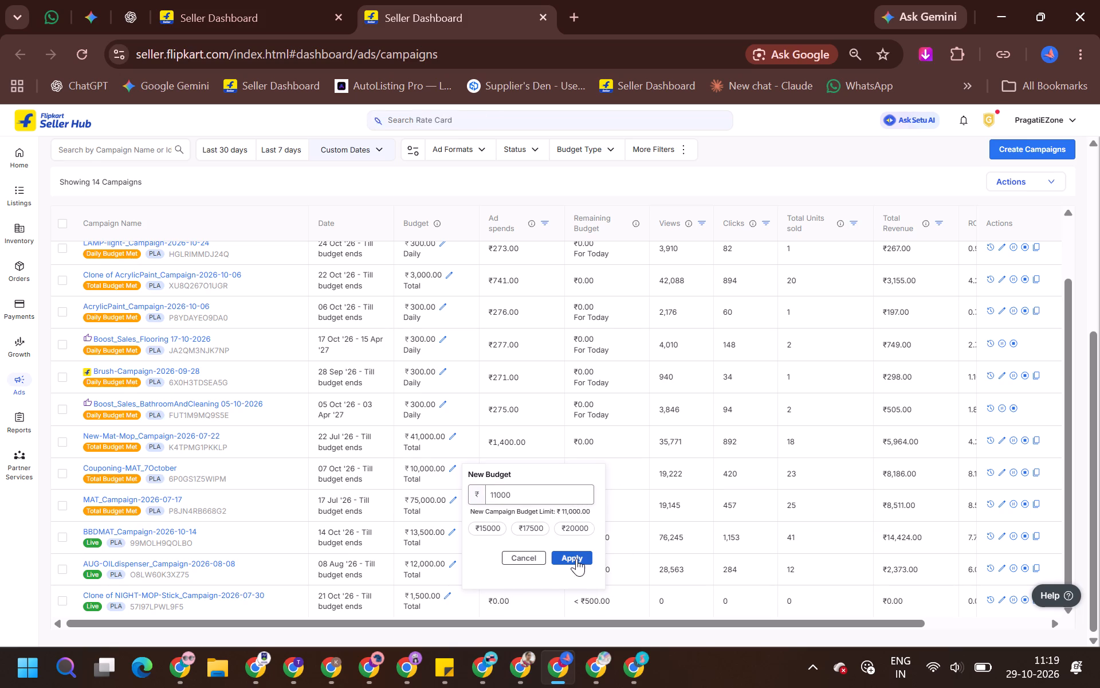
click(576, 558)
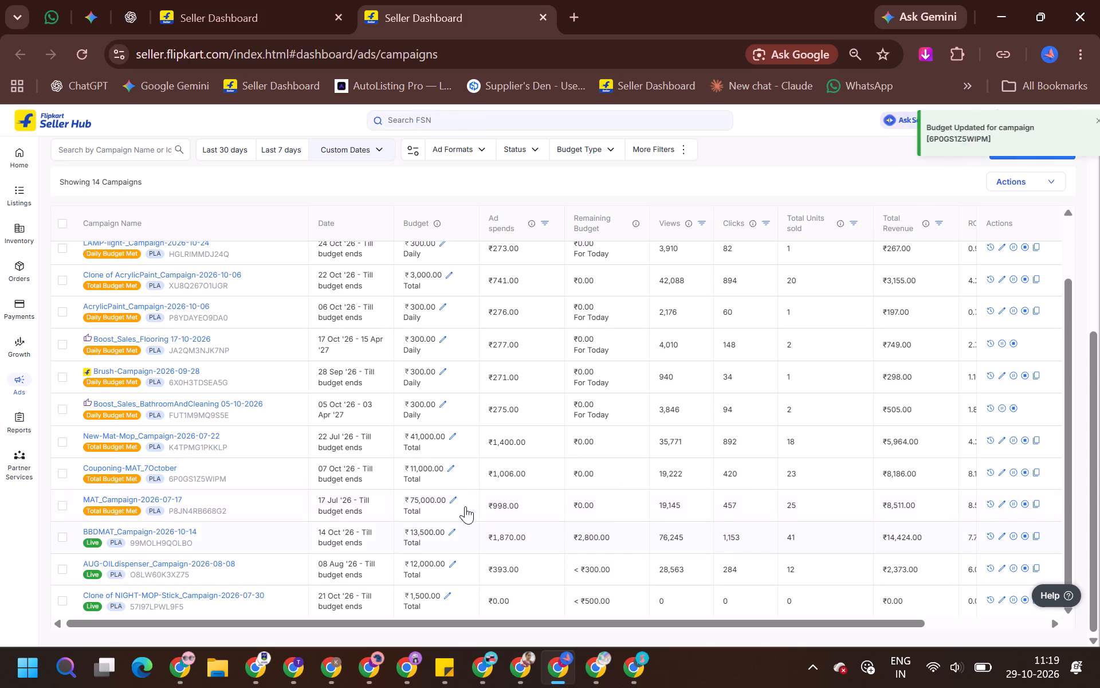
Set the total budget of MAT_Campaign-2026-07-17 to ₹76,000 and apply it.
click(452, 501)
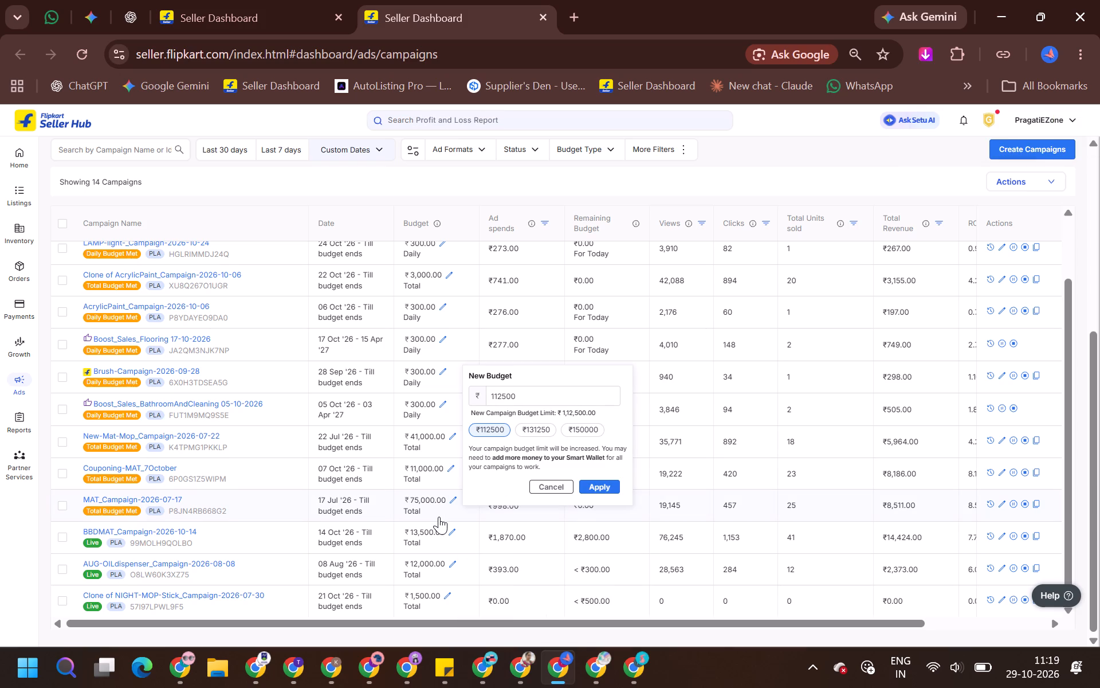
click(439, 517)
click(453, 499)
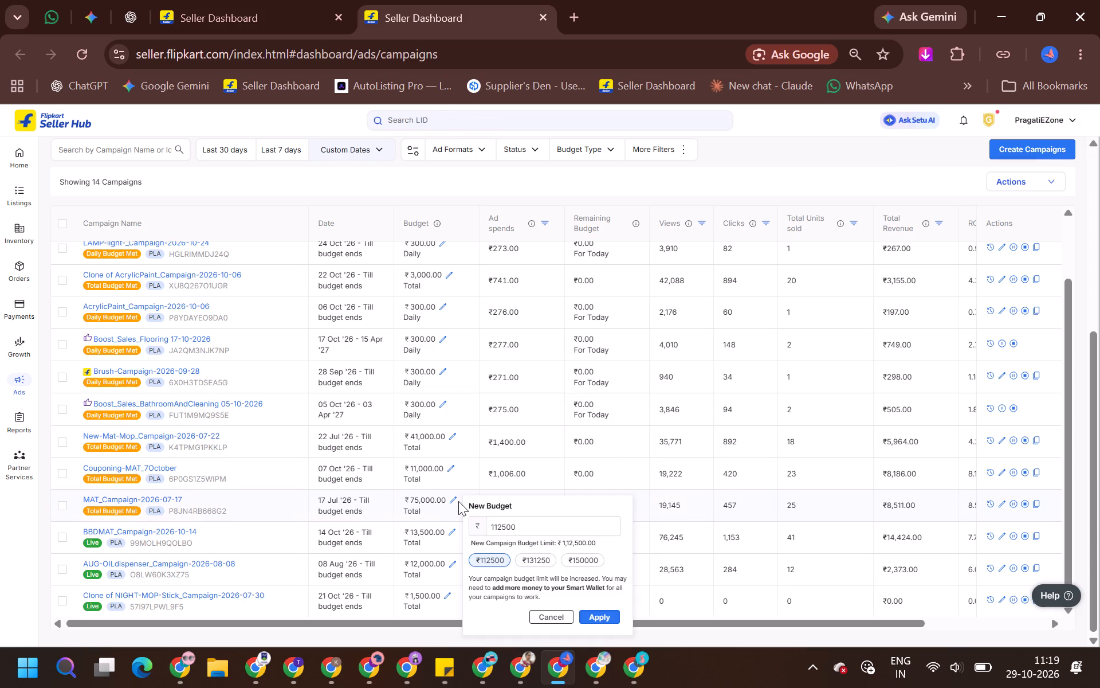
double_click(493, 521)
text(76)
text(00)
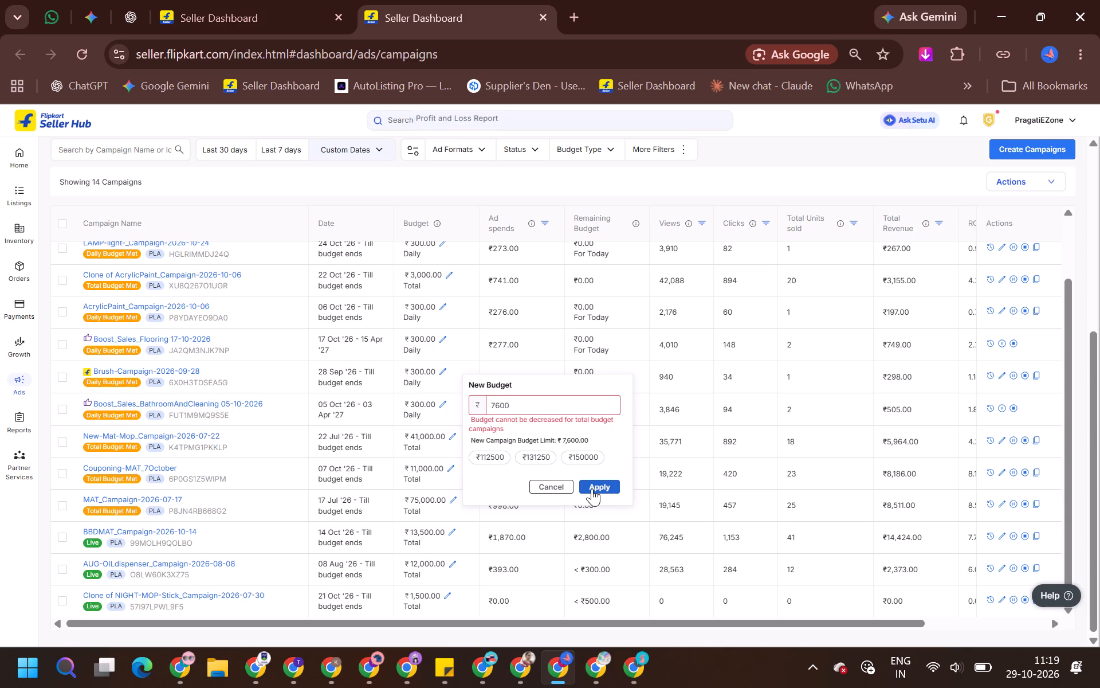
click(592, 488)
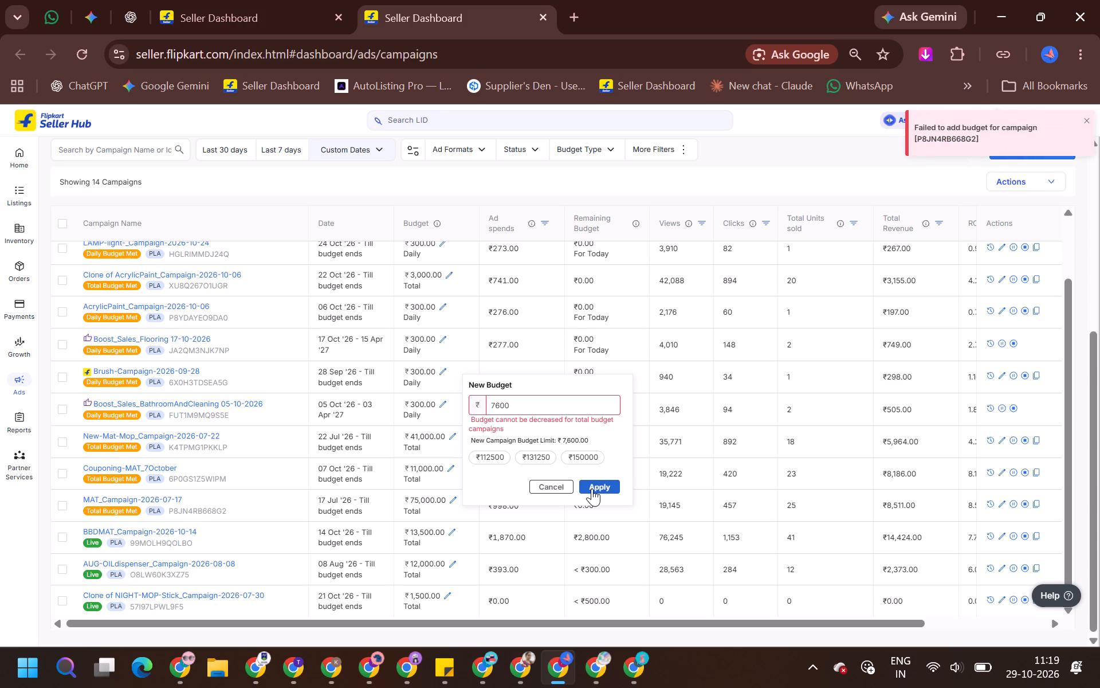
click(569, 402)
key(0)
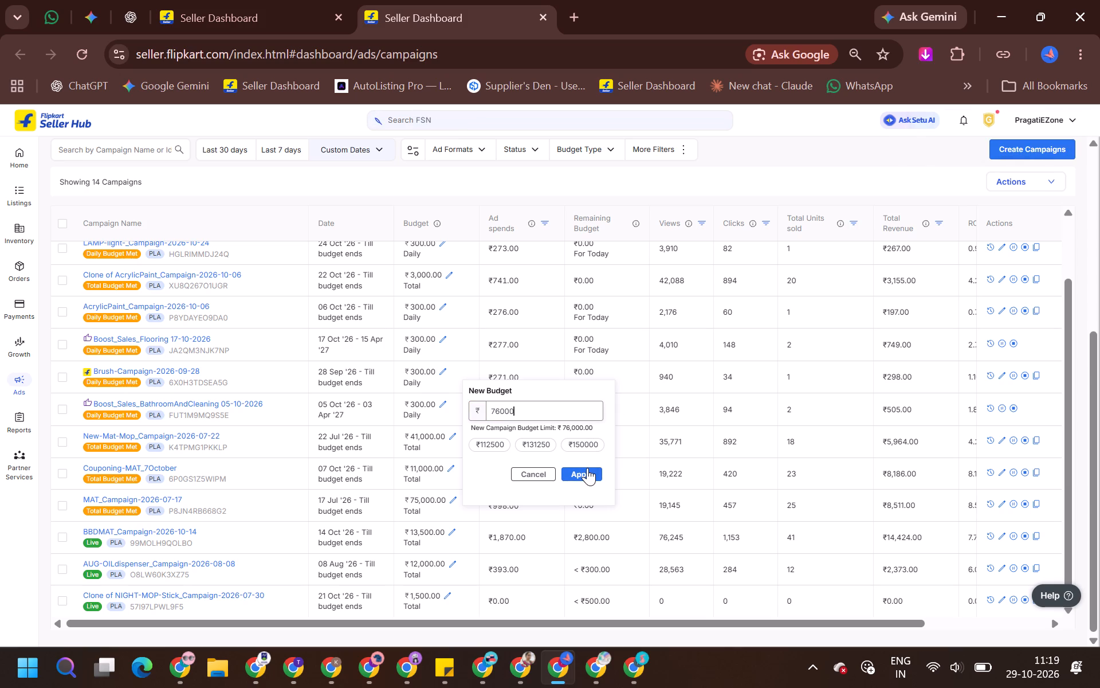
click(587, 468)
scroll(527, 506, down, 5)
scroll(359, 583, down, 5)
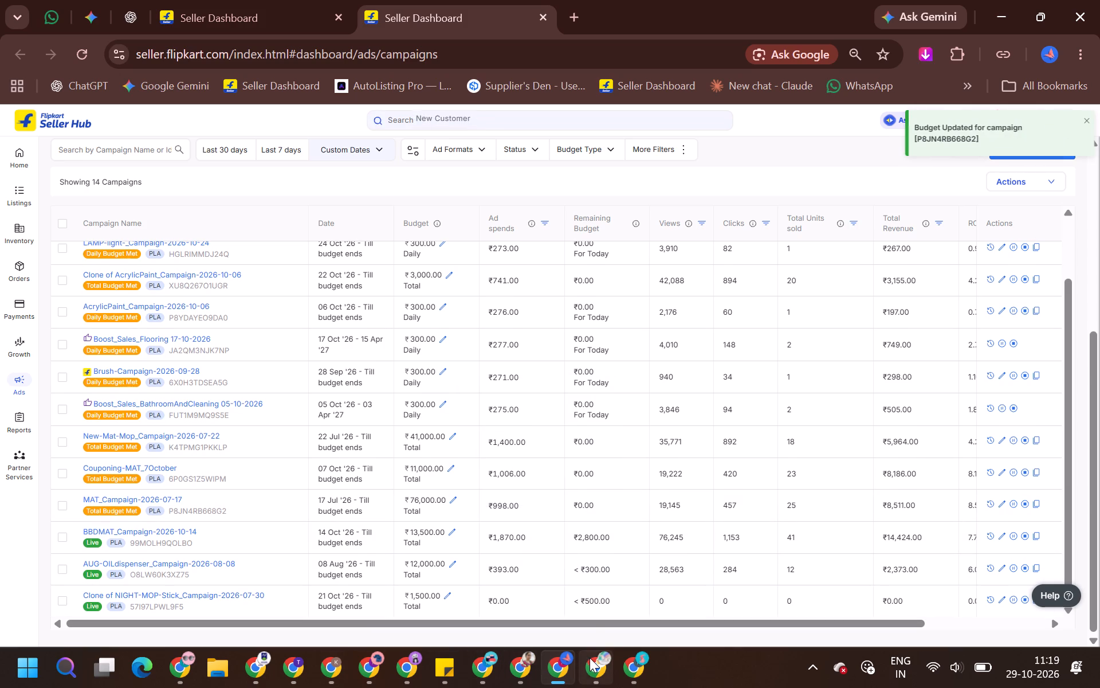
Check the campaign lists in the ROHANCART and SankalpEZone seller accounts.
scroll(593, 428, down, 5)
click(606, 675)
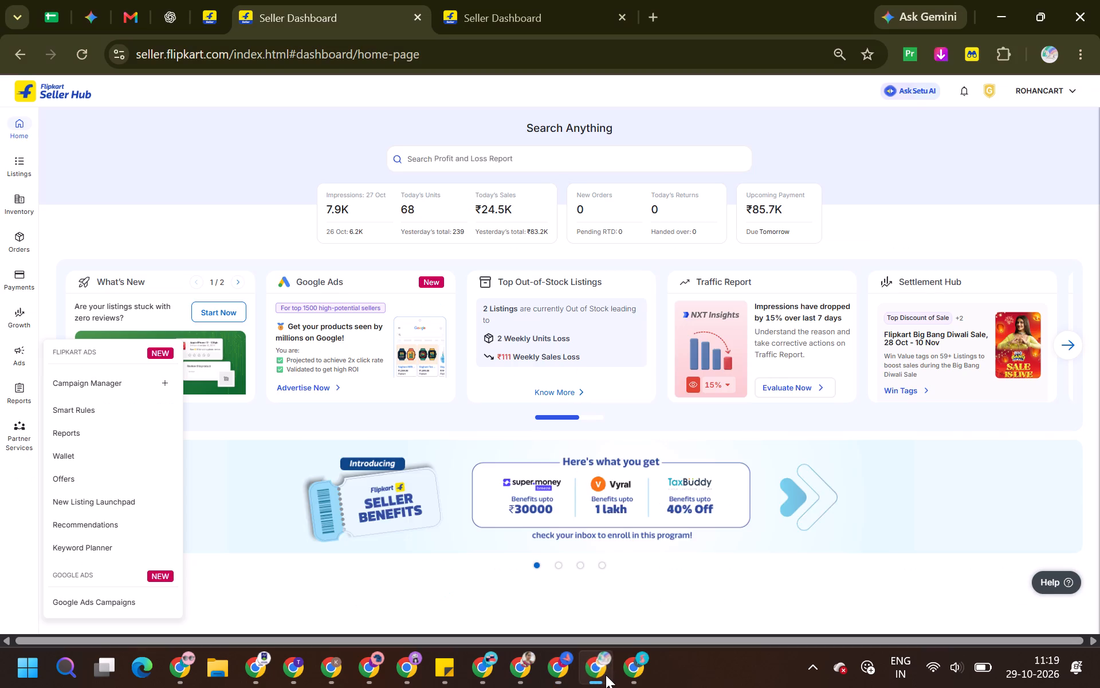
click(553, 0)
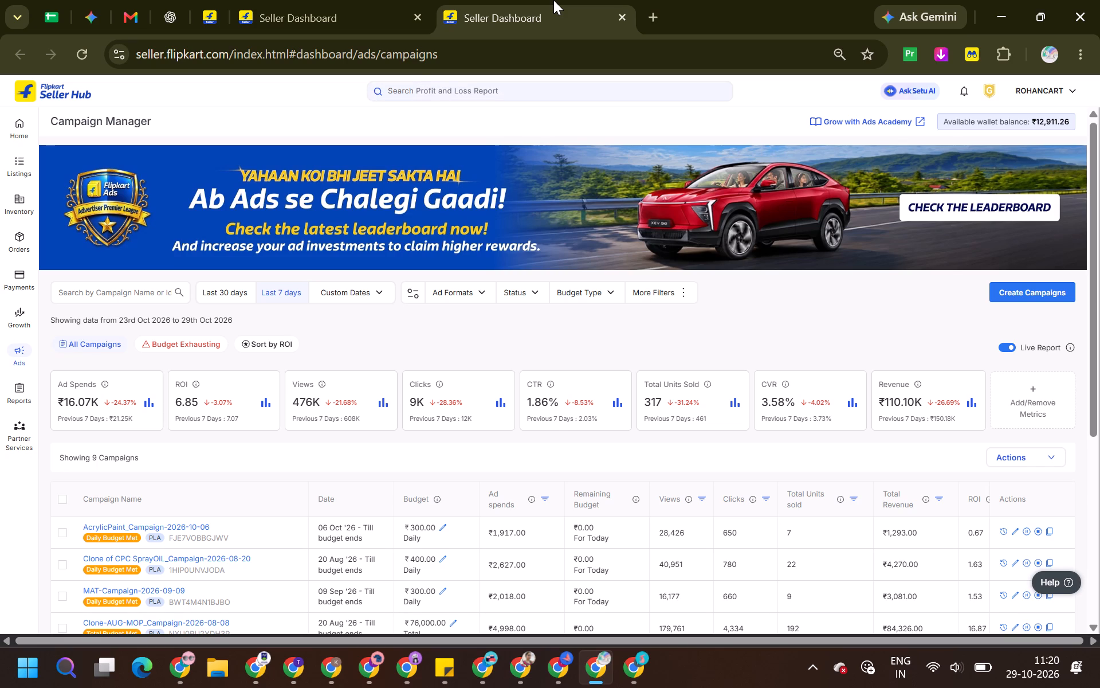
scroll(555, 74, down, 3)
scroll(499, 281, down, 5)
click(485, 681)
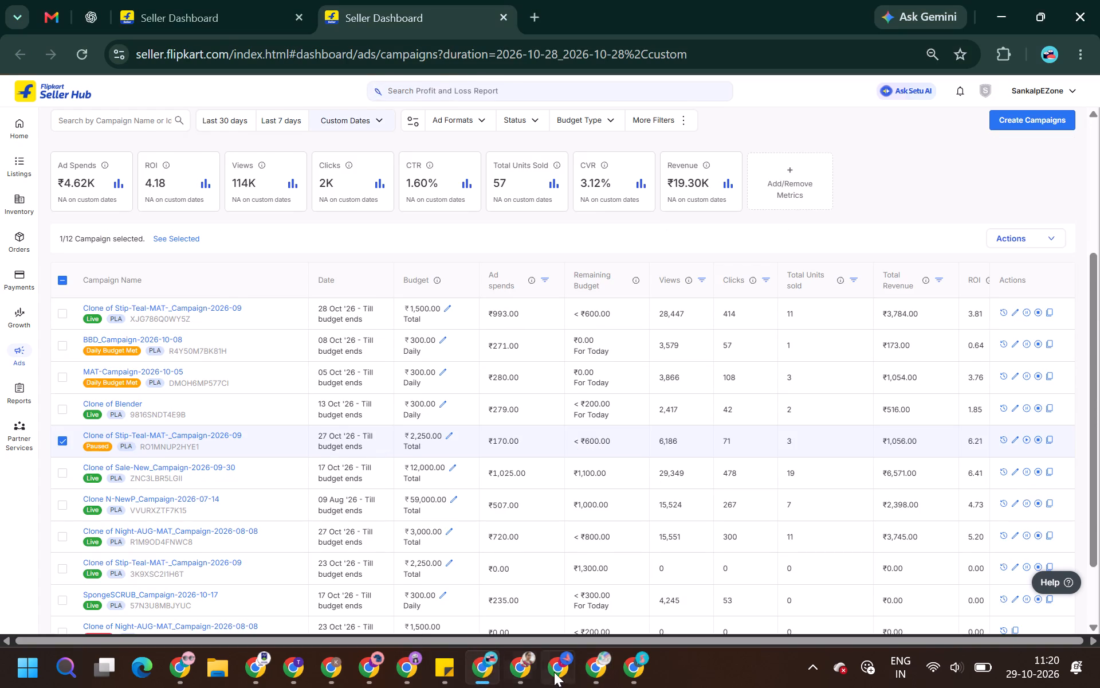
In the PragatiEZone account, open the Add New Listings page in a separate tab beside the active listings and view the listings in progress.
click(560, 673)
click(191, 0)
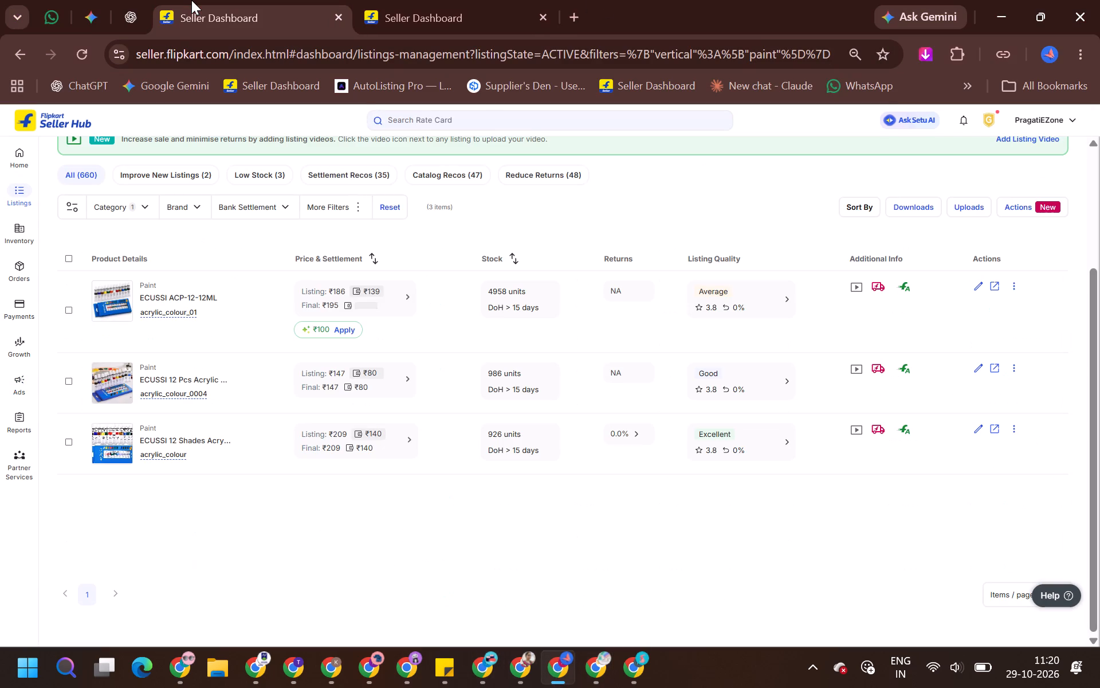
scroll(246, 317, up, 1)
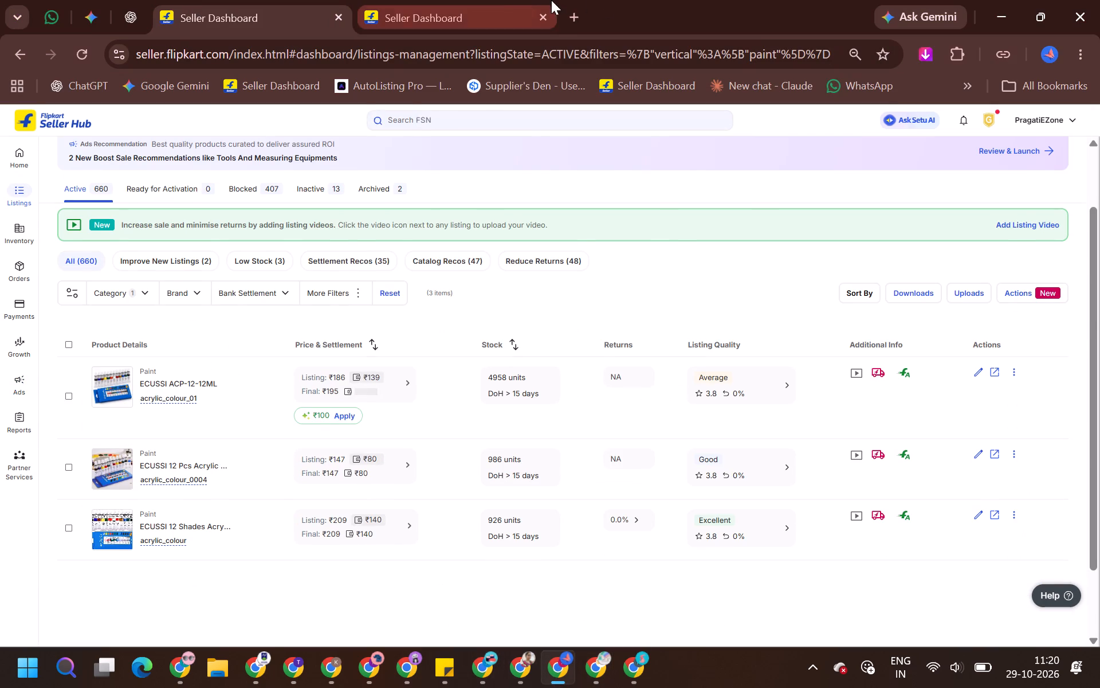
click(519, 0)
click(256, 11)
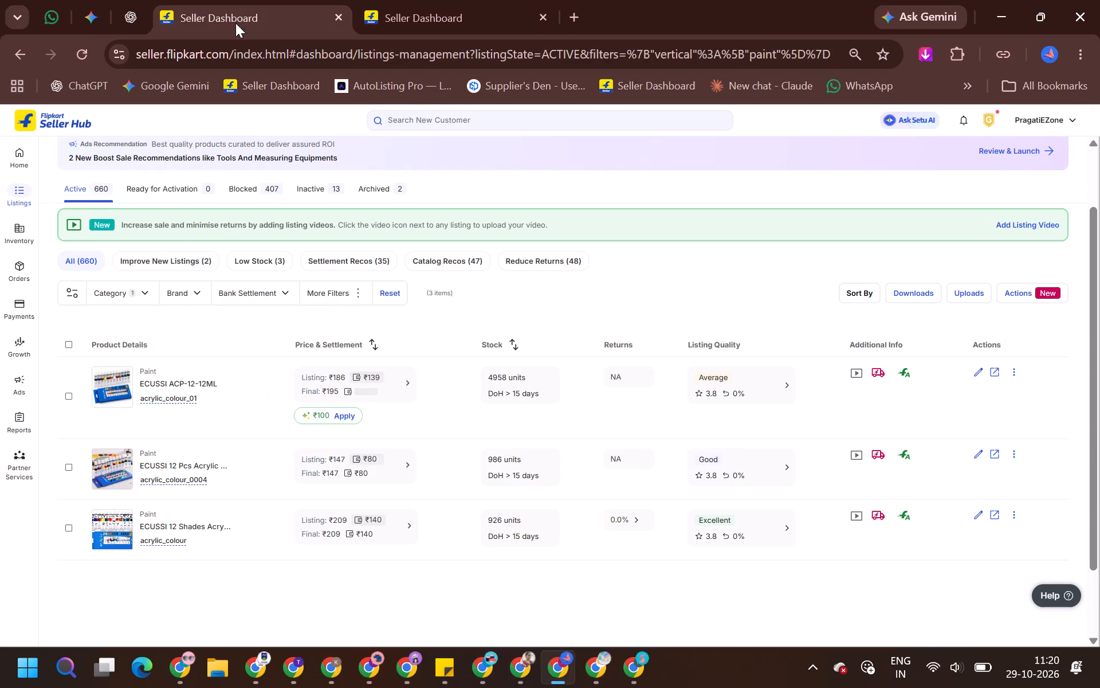
right_click(58, 213)
click(101, 234)
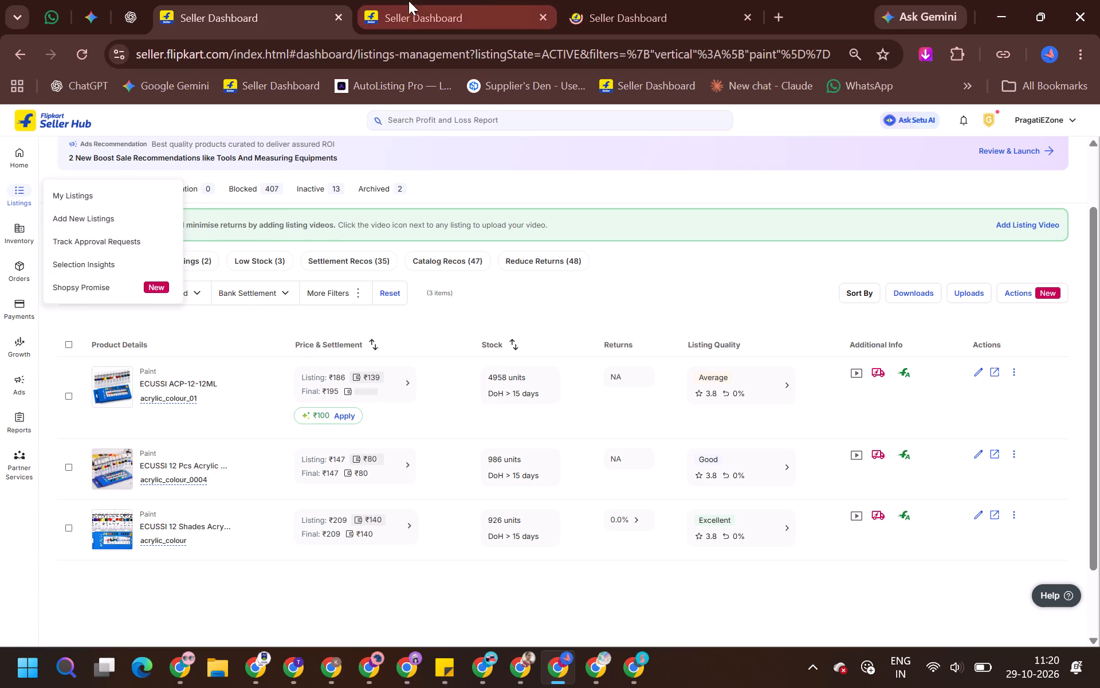
click(597, 0)
drag(660, 0, 520, 0)
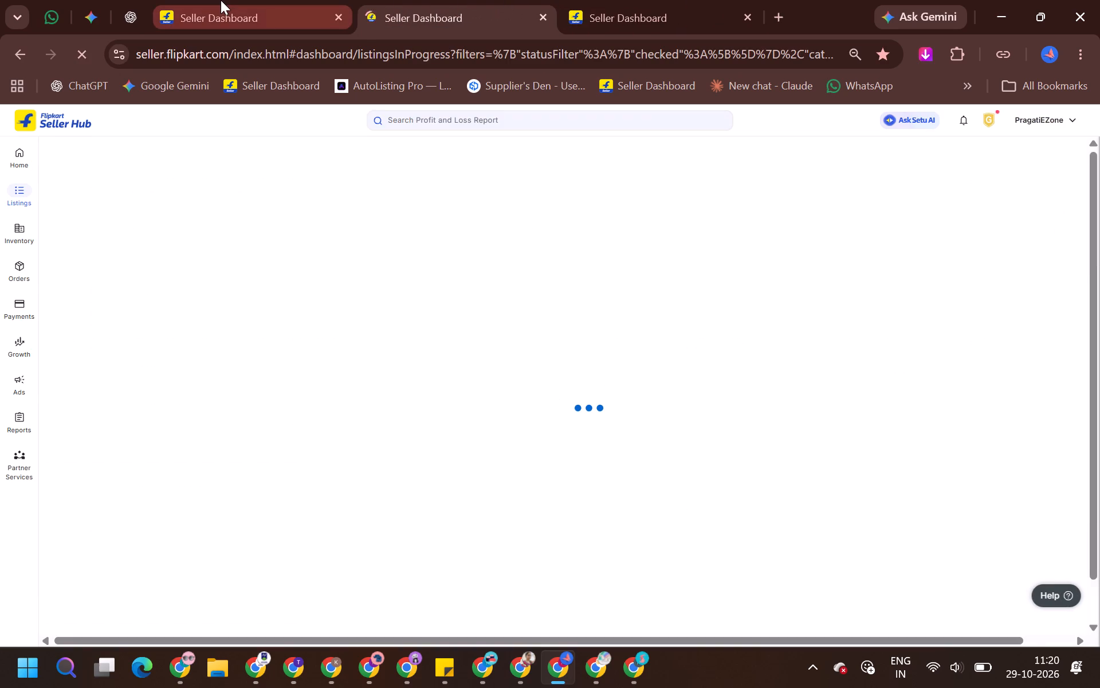
scroll(199, 338, down, 1)
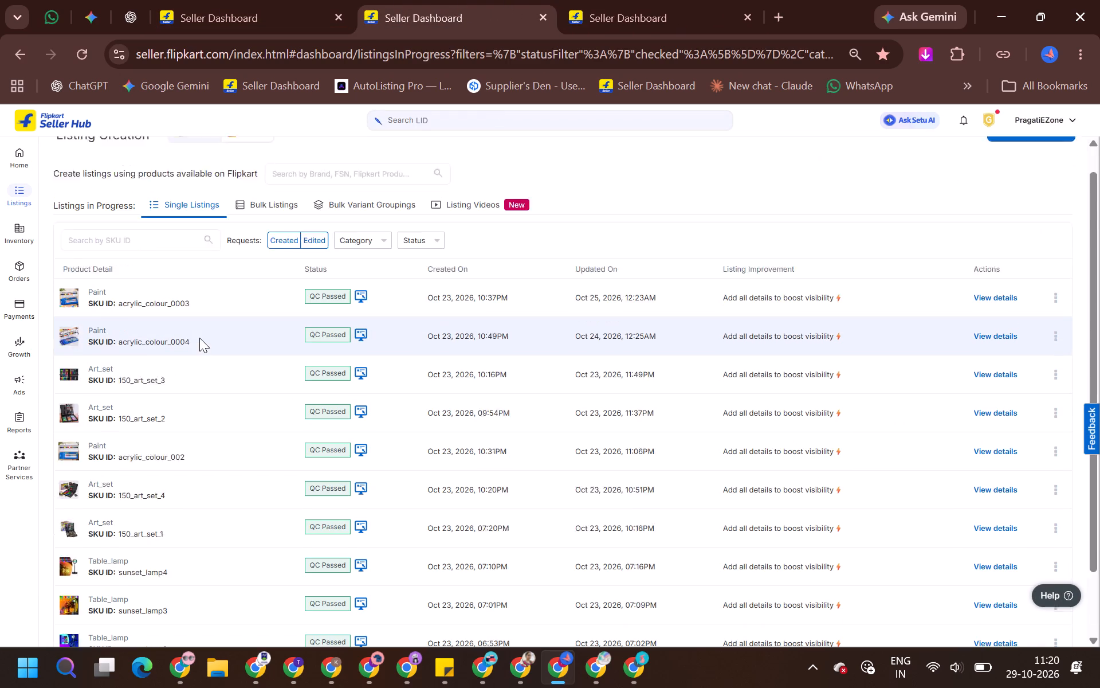
Reset the active listings filter, search the categories for paint and apply the Paint category filter again.
click(266, 0)
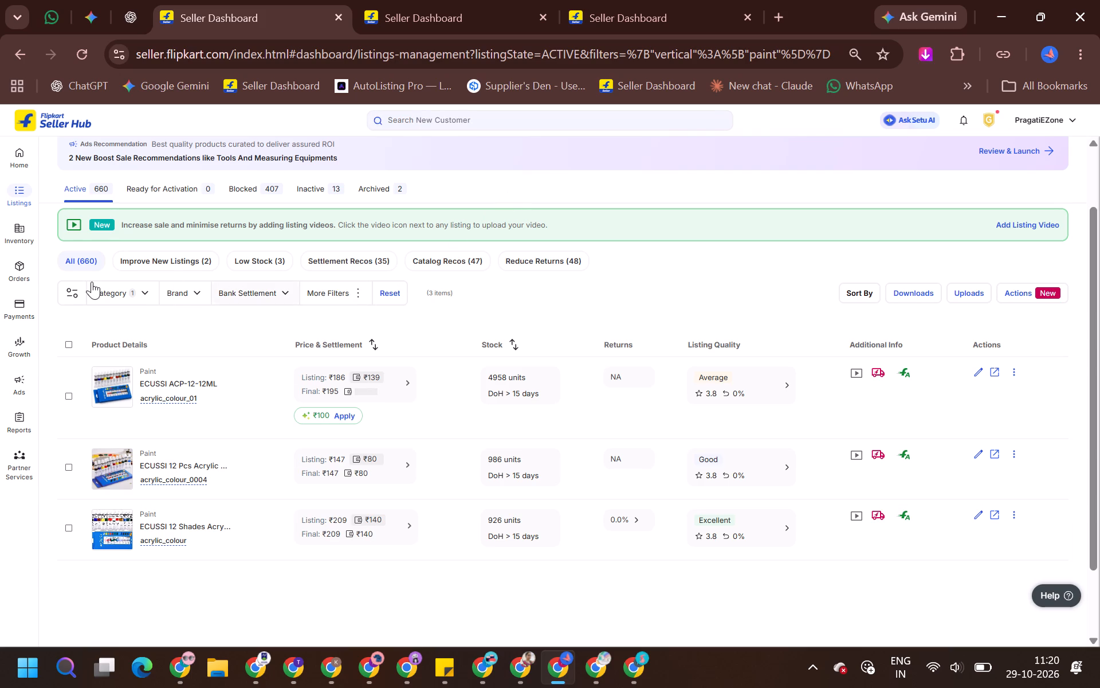
click(390, 302)
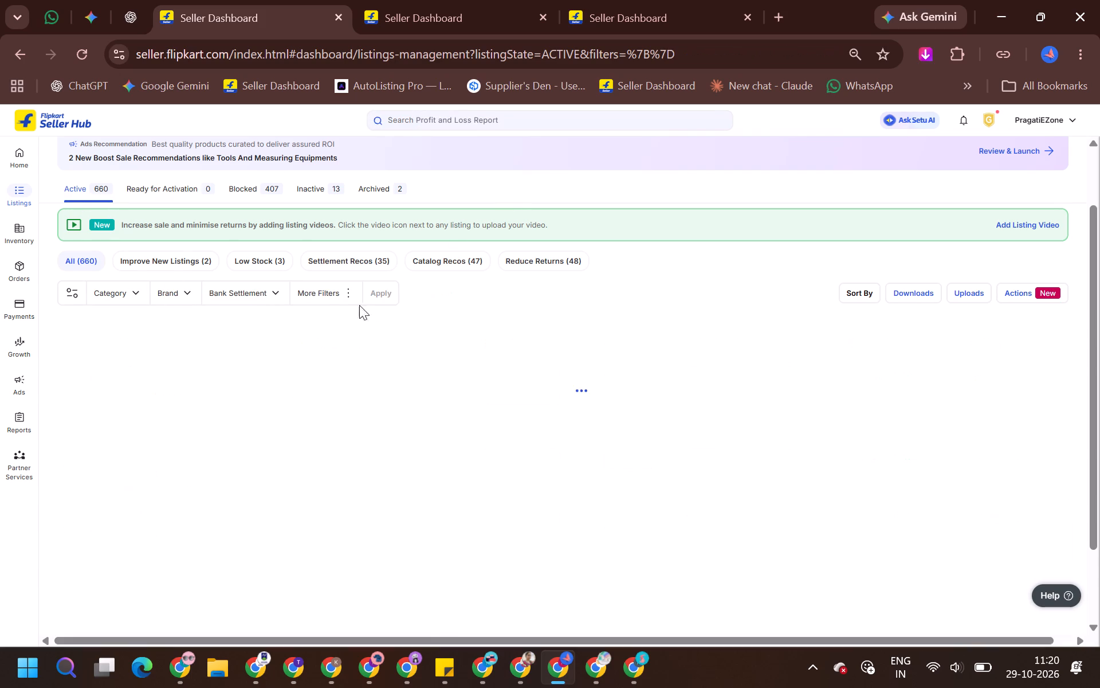
click(112, 287)
click(124, 326)
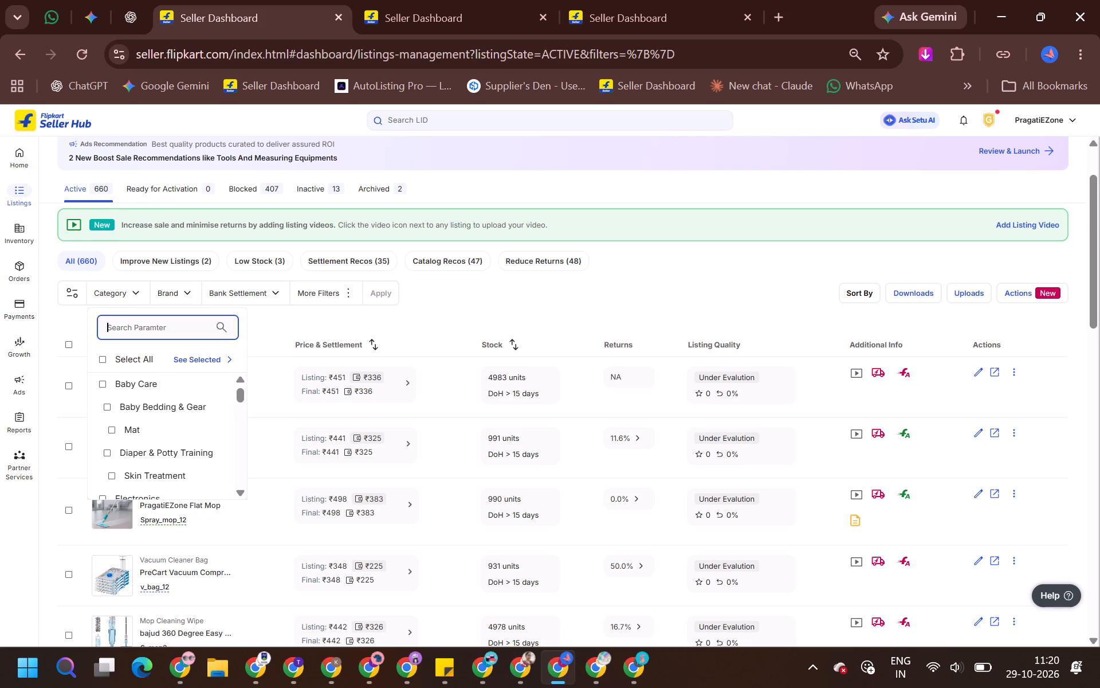
click(358, 0)
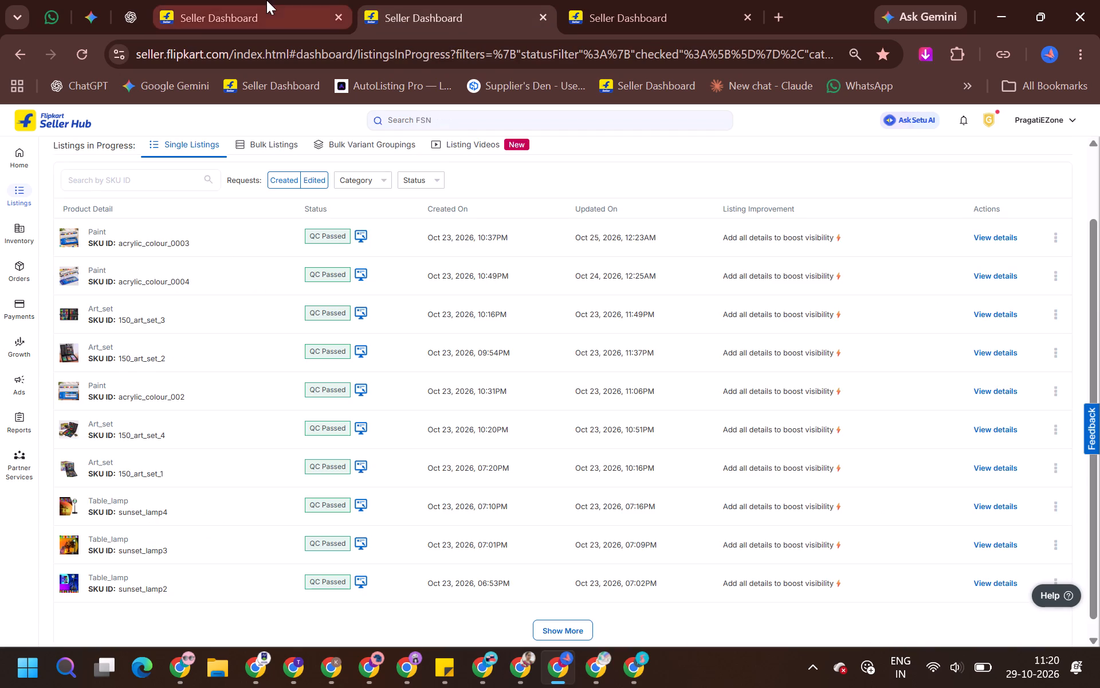
click(266, 0)
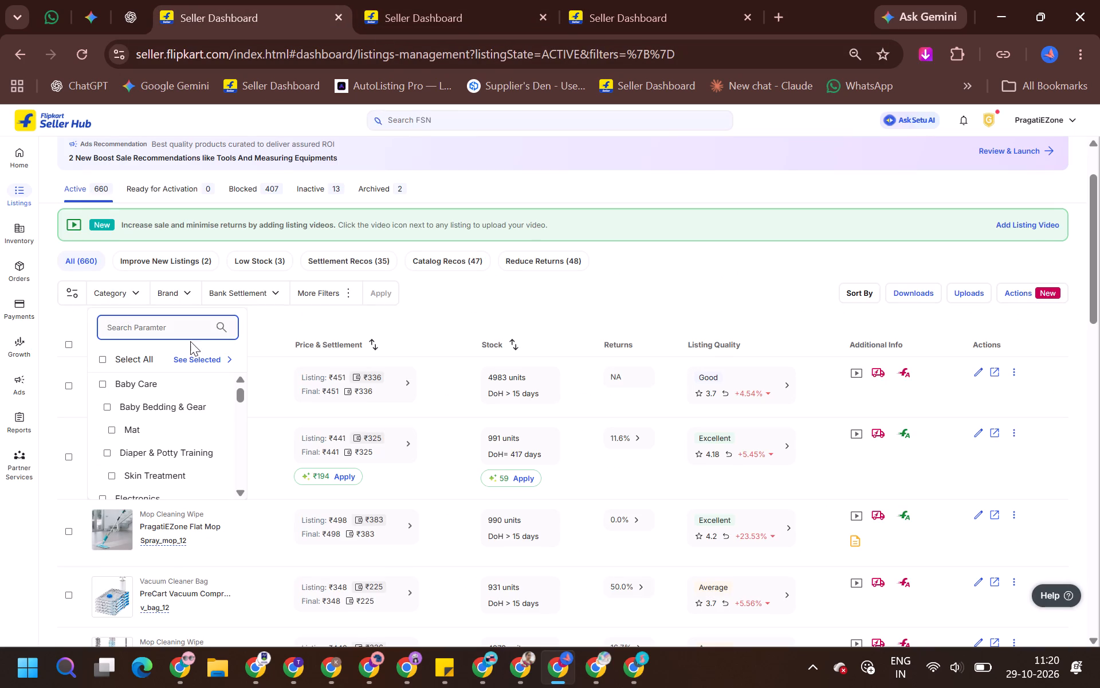
key(p)
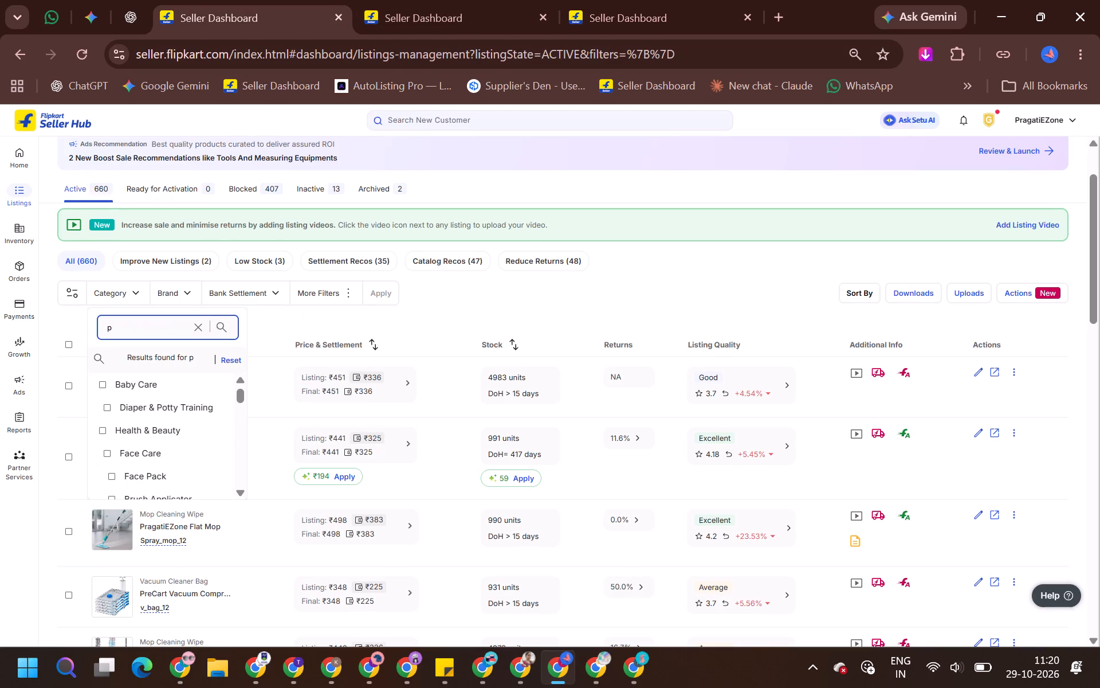
text(ai)
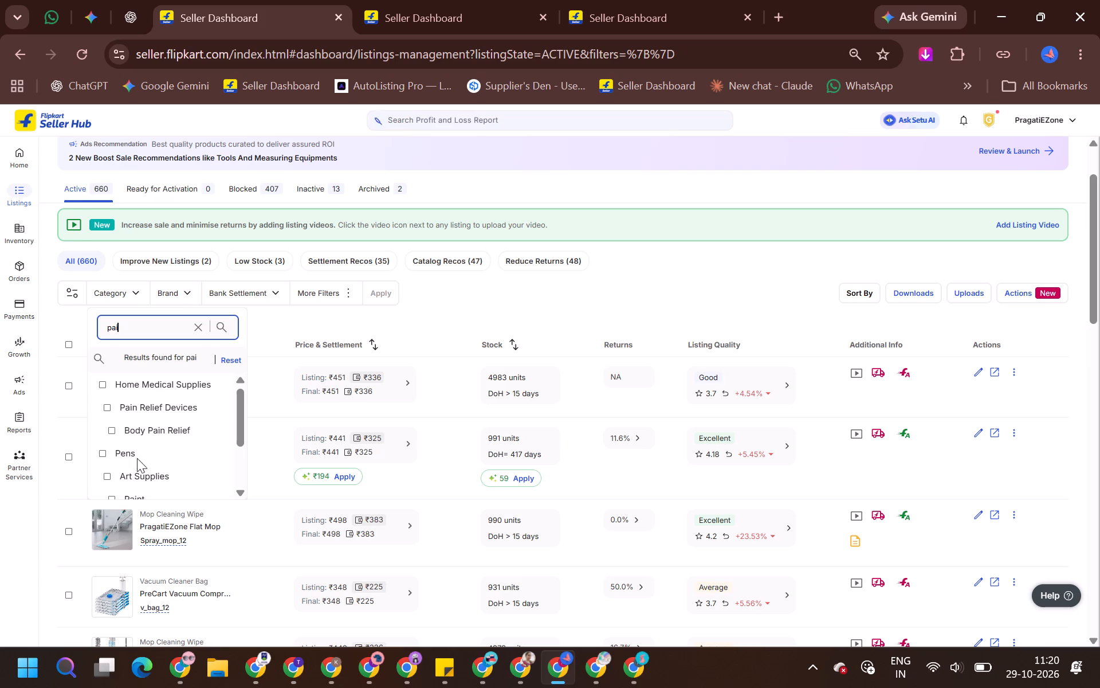
key(n)
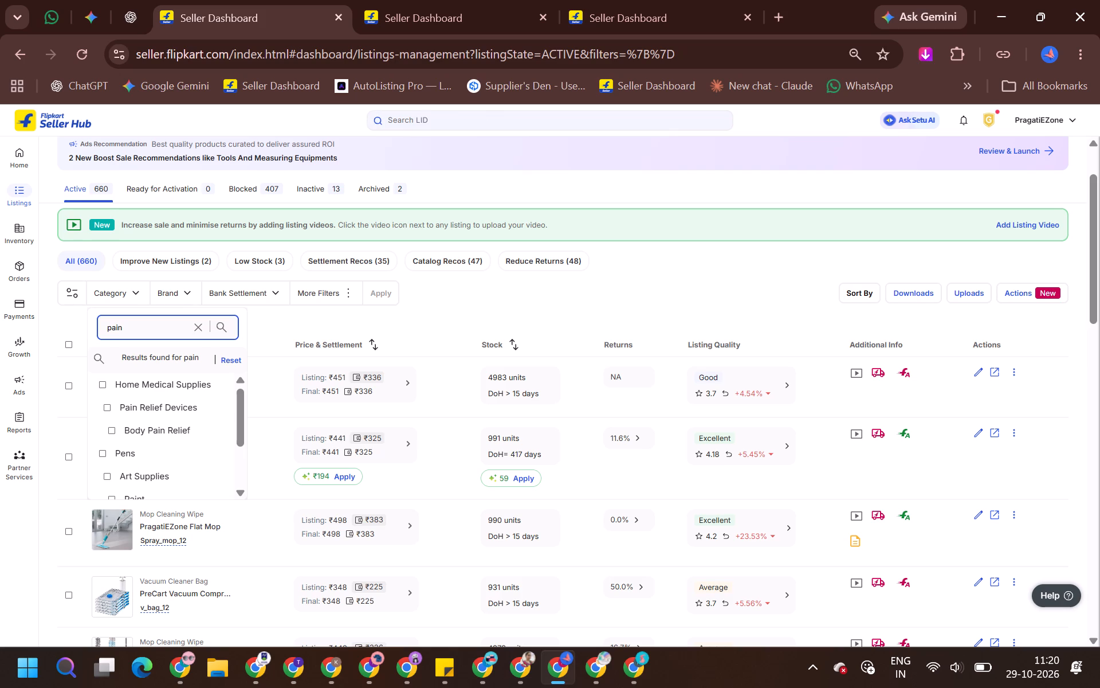
key(t)
click(132, 428)
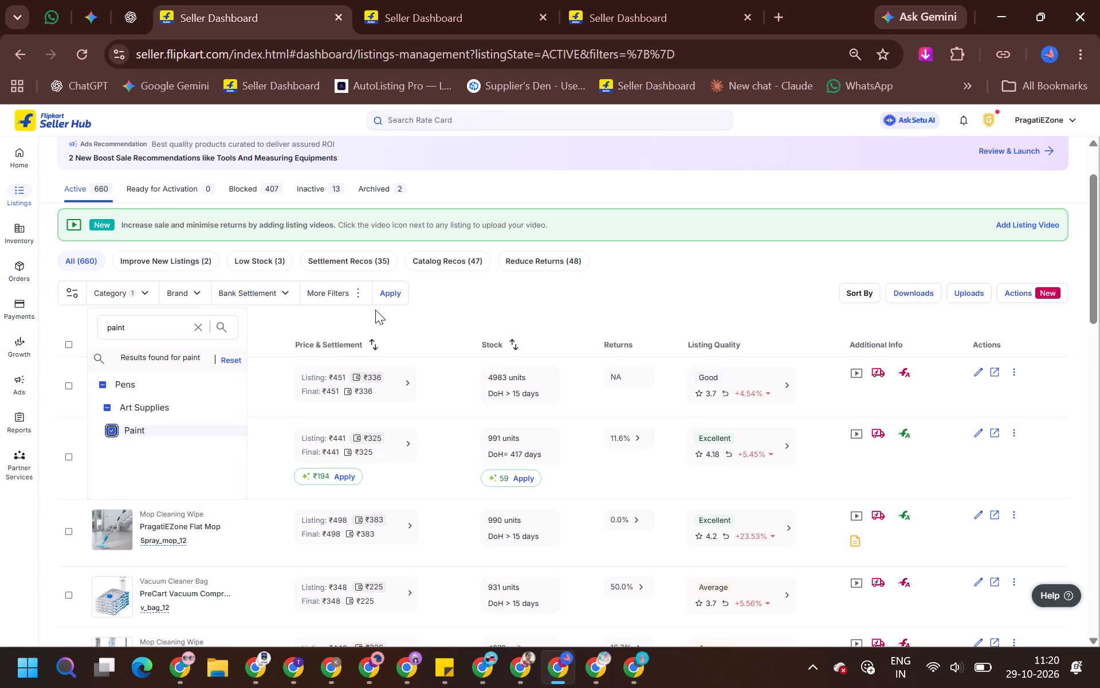
click(399, 294)
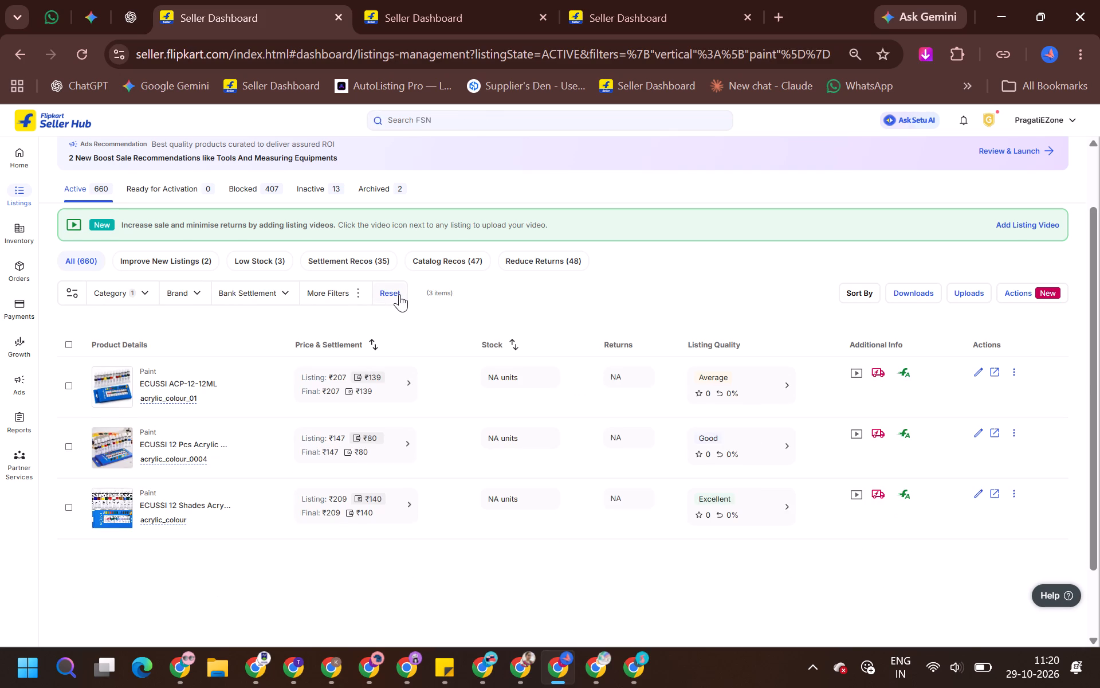
Compare the active paint listings with the listings in progress and copy the SKU ID acrylic_colour_0003.
scroll(399, 294, down, 1)
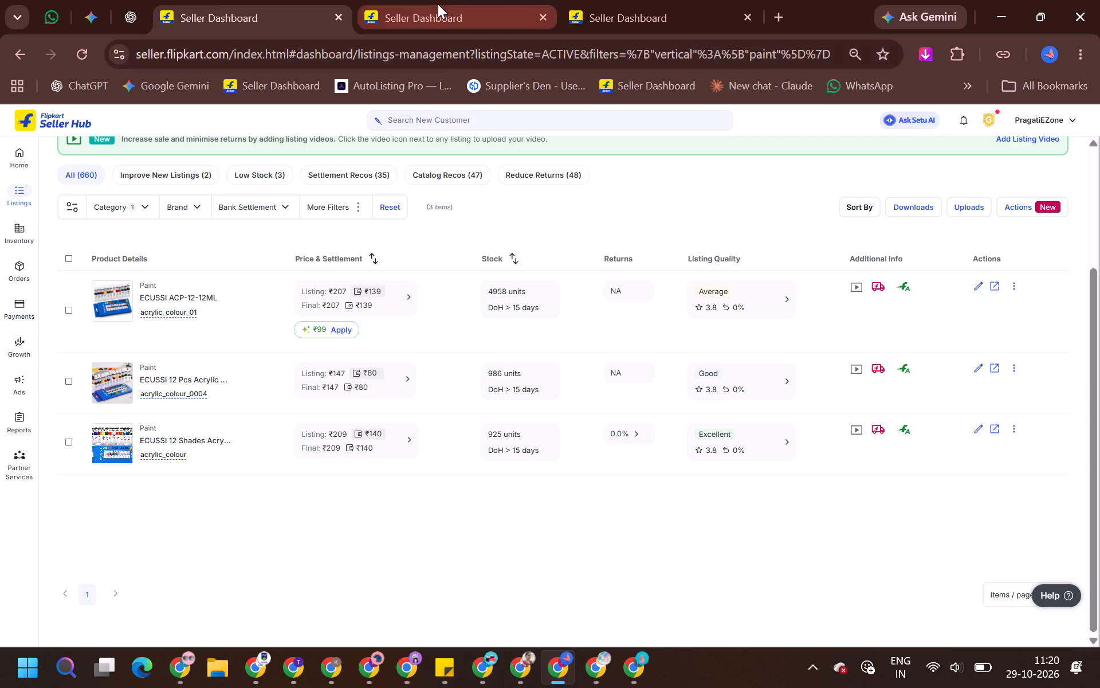
click(438, 4)
click(230, 0)
click(611, 0)
click(508, 0)
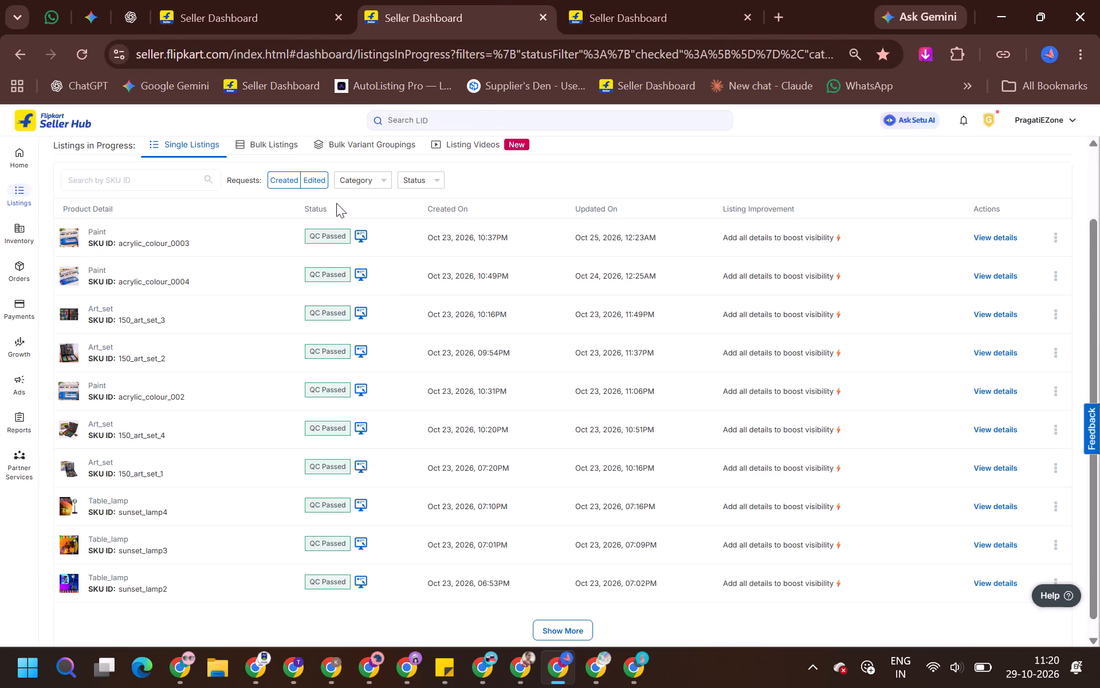
double_click(148, 247)
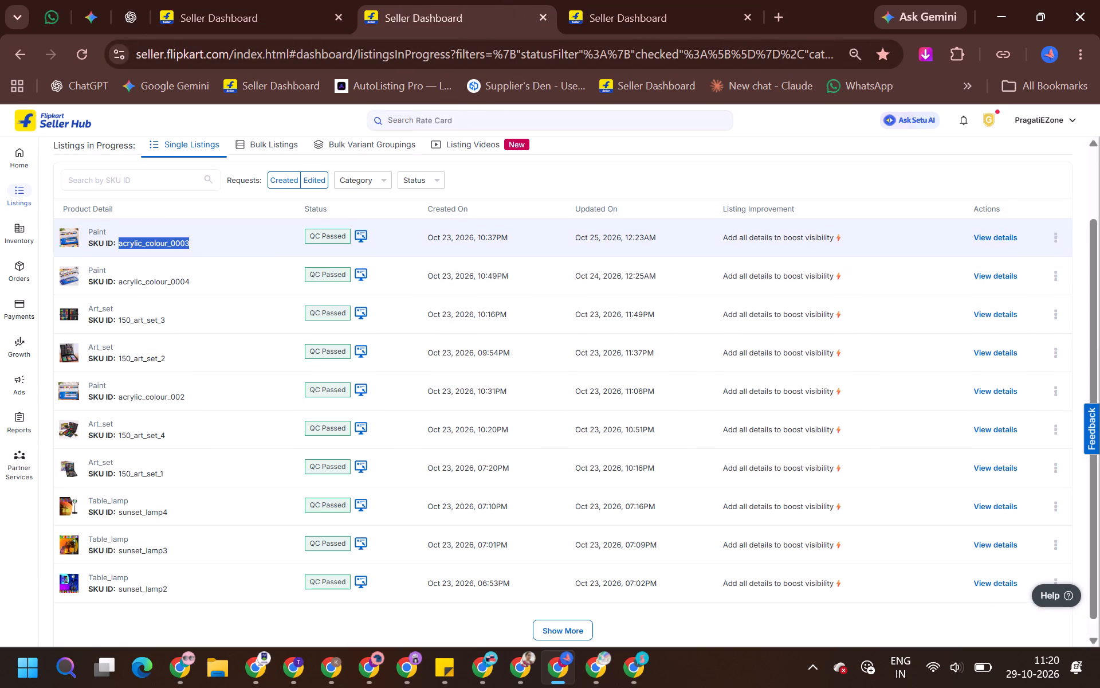
key(ctrl+c)
Return to the active paint listings and start a Seller Hub search for the copied SKU ID.
click(310, 0)
scroll(508, 112, down, 1)
scroll(508, 112, up, 2)
click(505, 119)
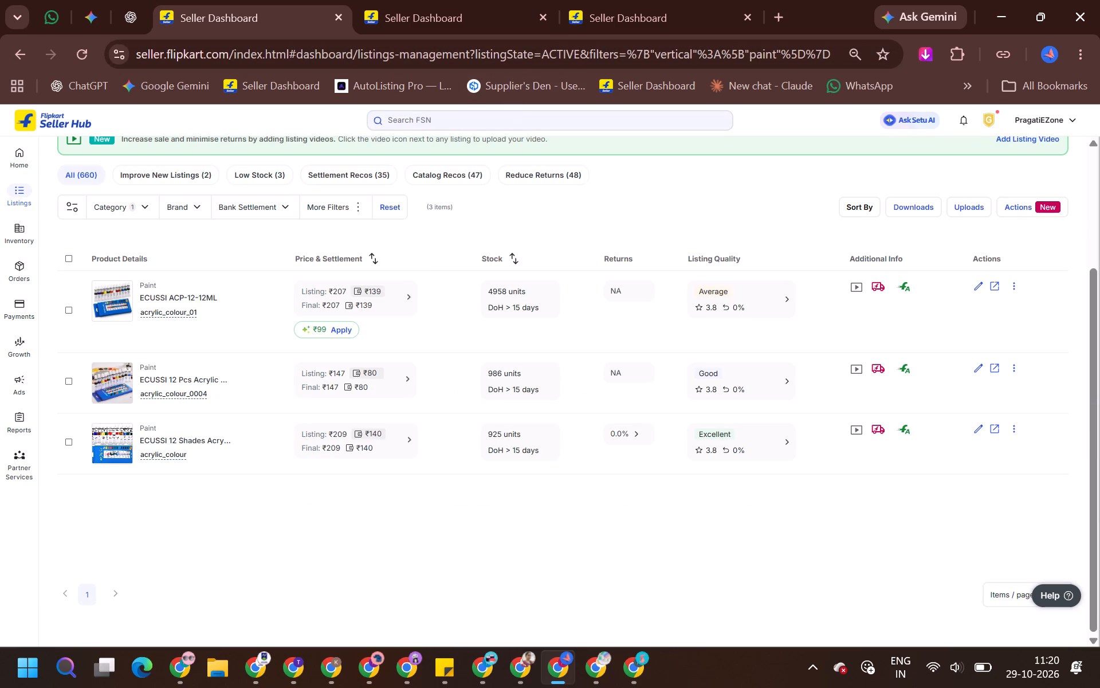
Search the listings for the copied SKU ID acrylic_colour_0003.
key(ctrl+v)
key(backslash)
key(Return)
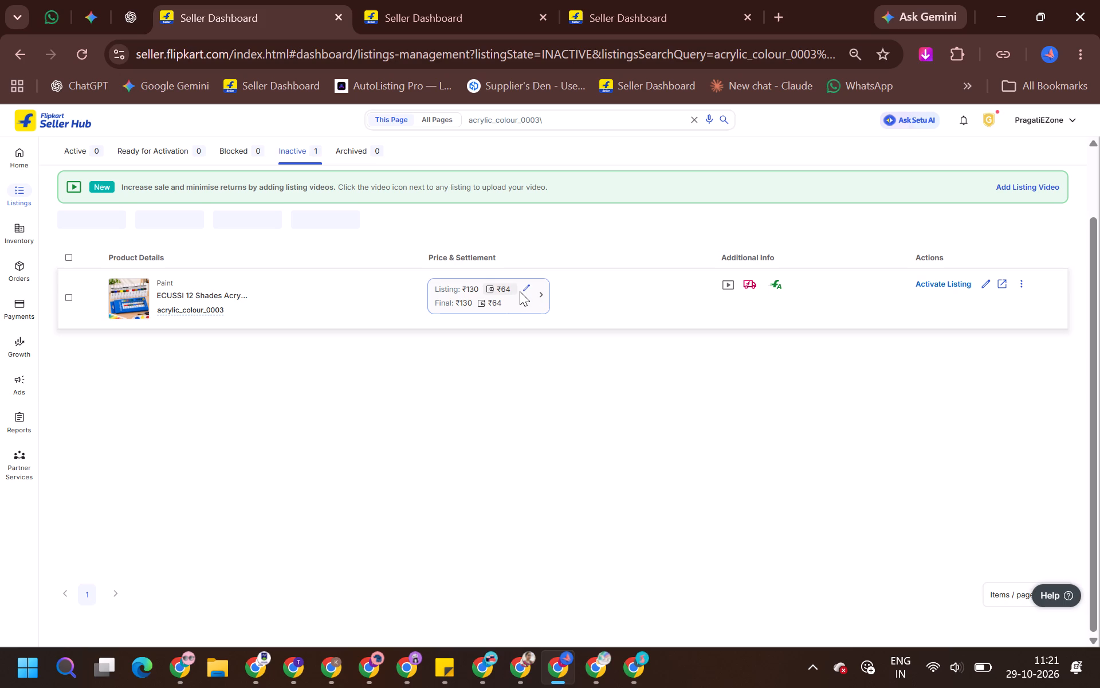